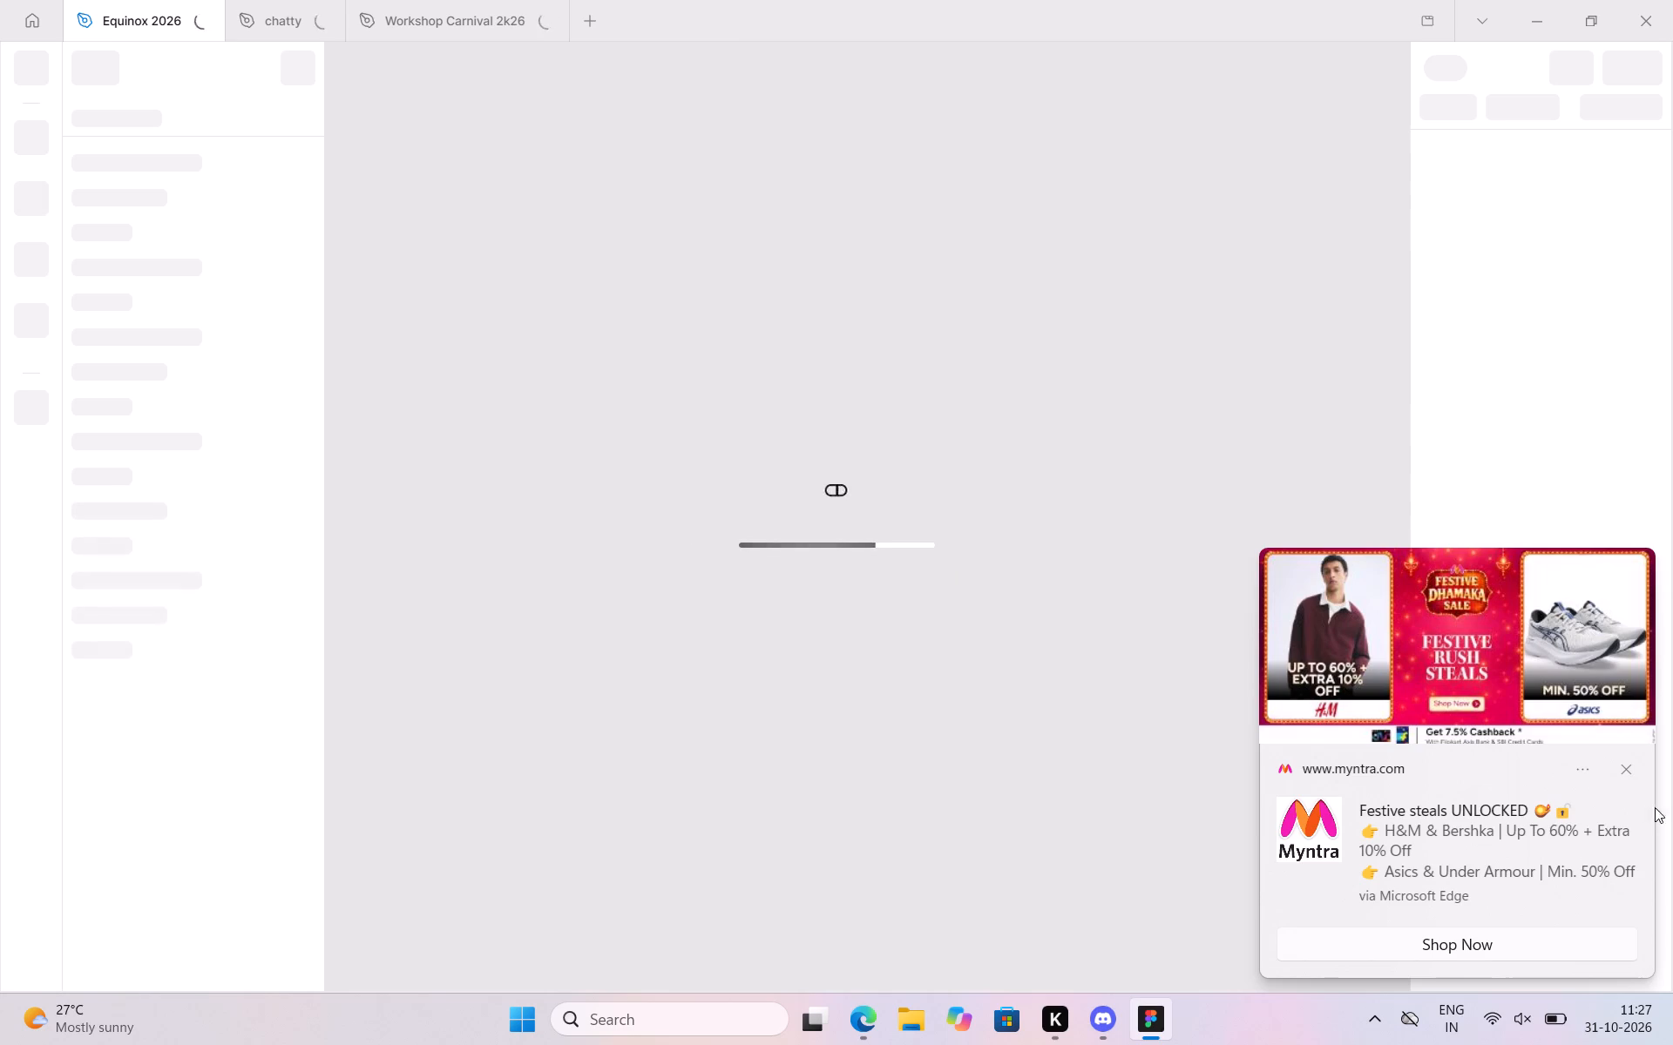
# Dismiss the Myntra shopping notification covering the Equinox 2026 file.
pyautogui.click(1622, 773)
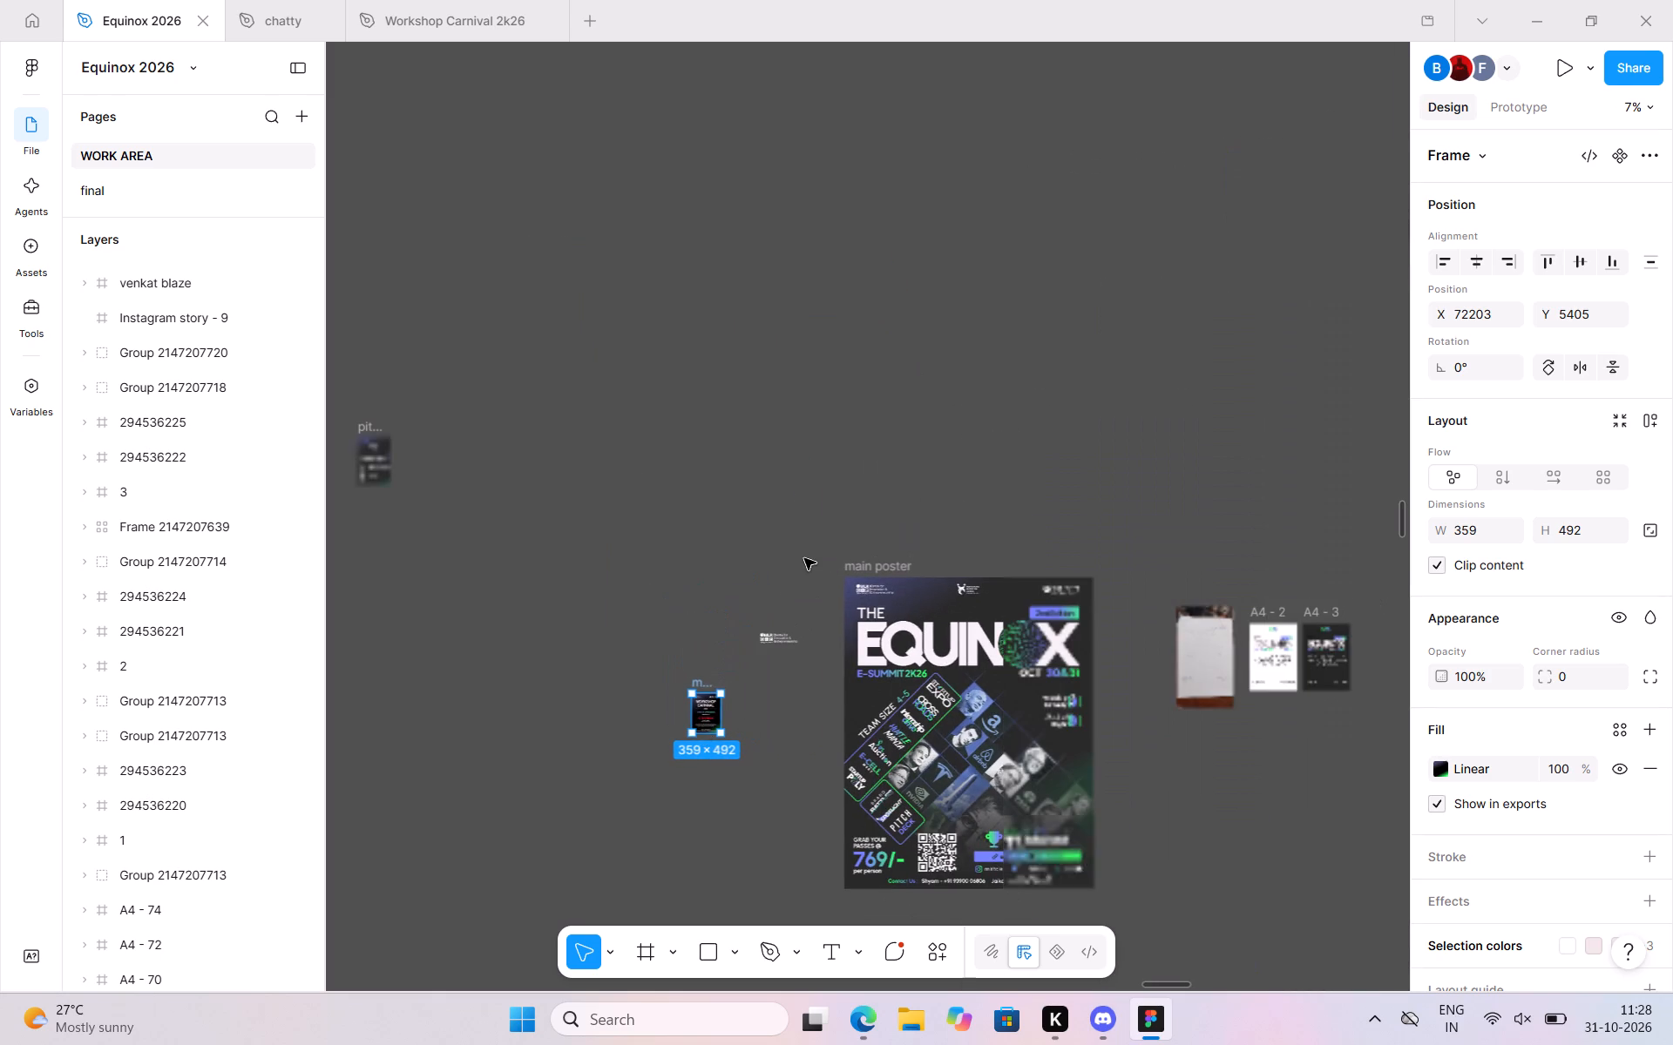
# Find the mementos frame near the main poster, examine its Workshop Carnival token of appreciation design up close, and clear the selection.
pyautogui.hscroll(2, 804, 558)
pyautogui.scroll(-1, 804, 558)
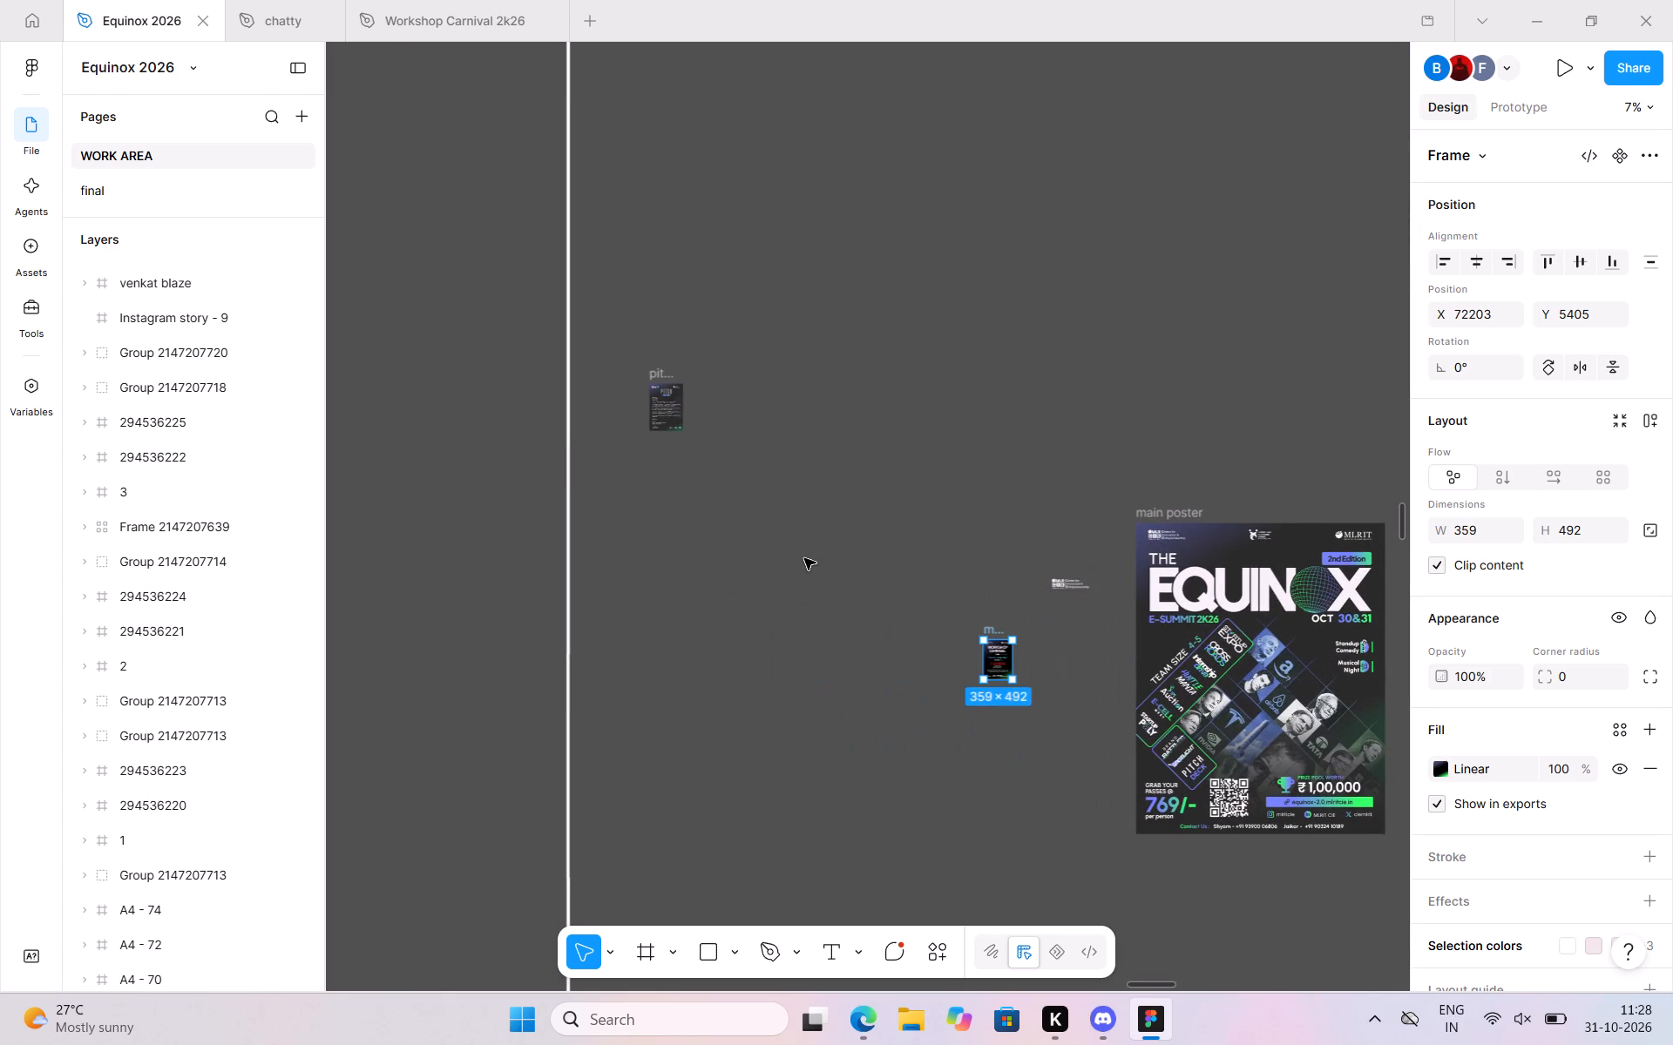
pyautogui.scroll(-1, 804, 558)
pyautogui.scroll(-2, 1091, 819)
pyautogui.hscroll(-1, 1091, 819)
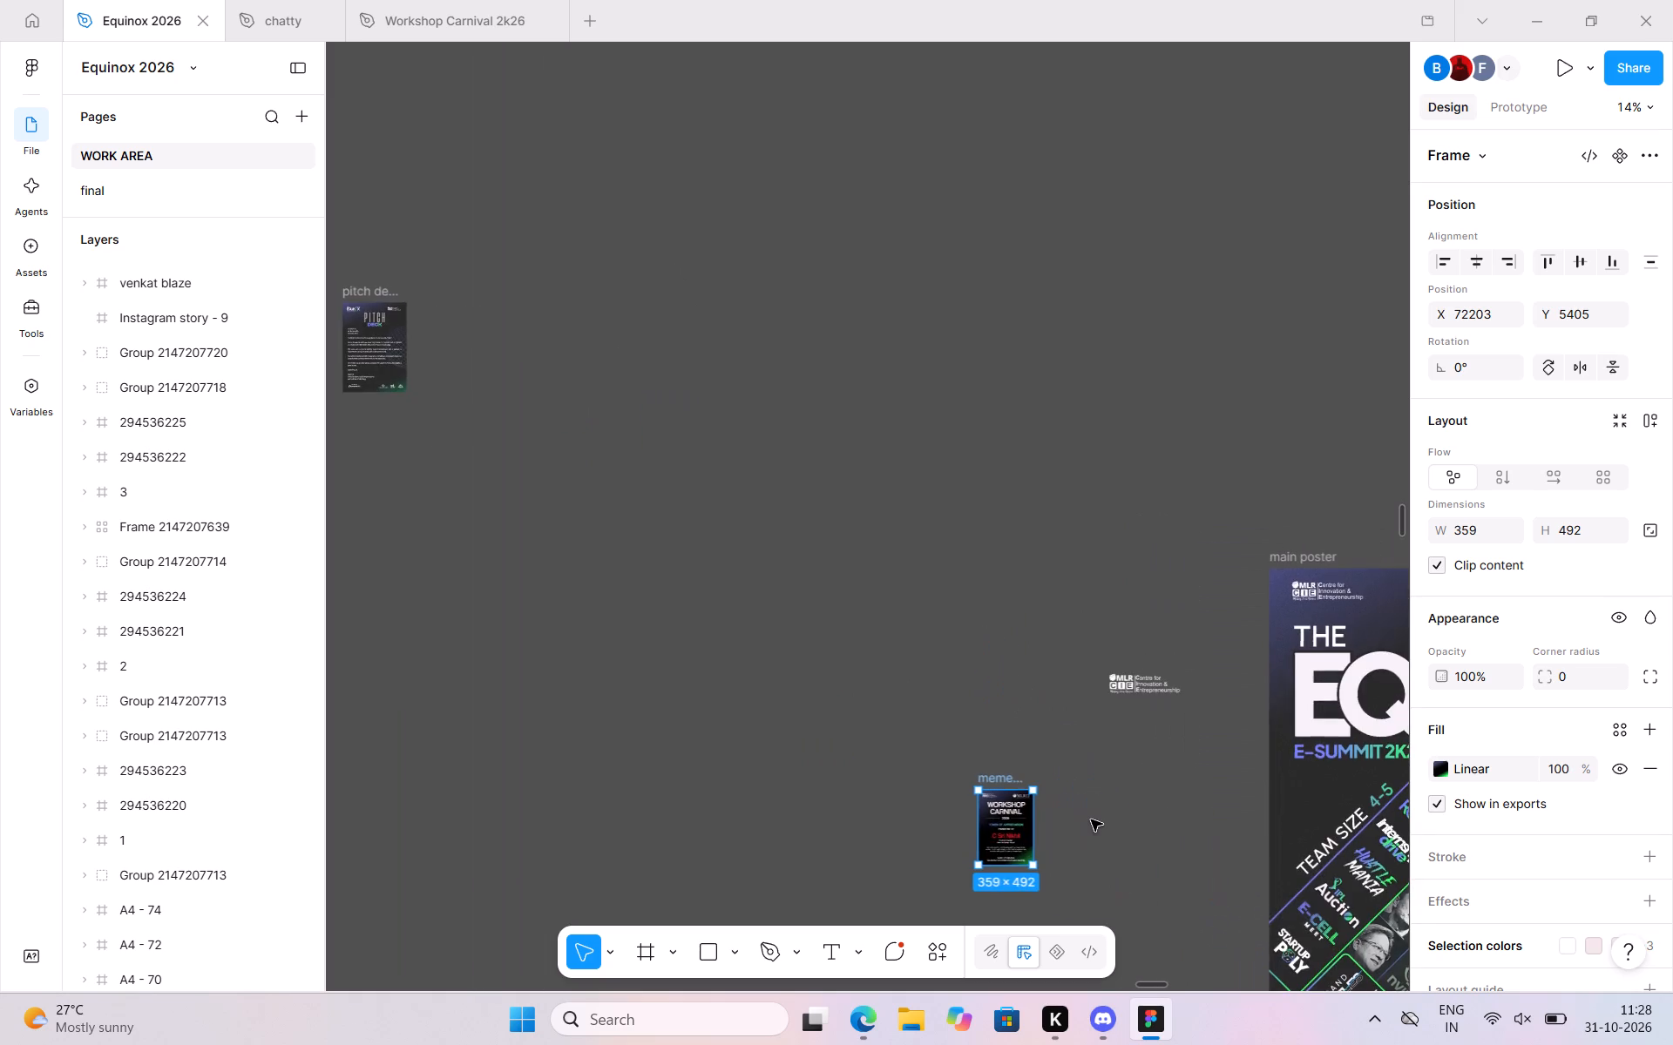
pyautogui.scroll(-1, 1091, 819)
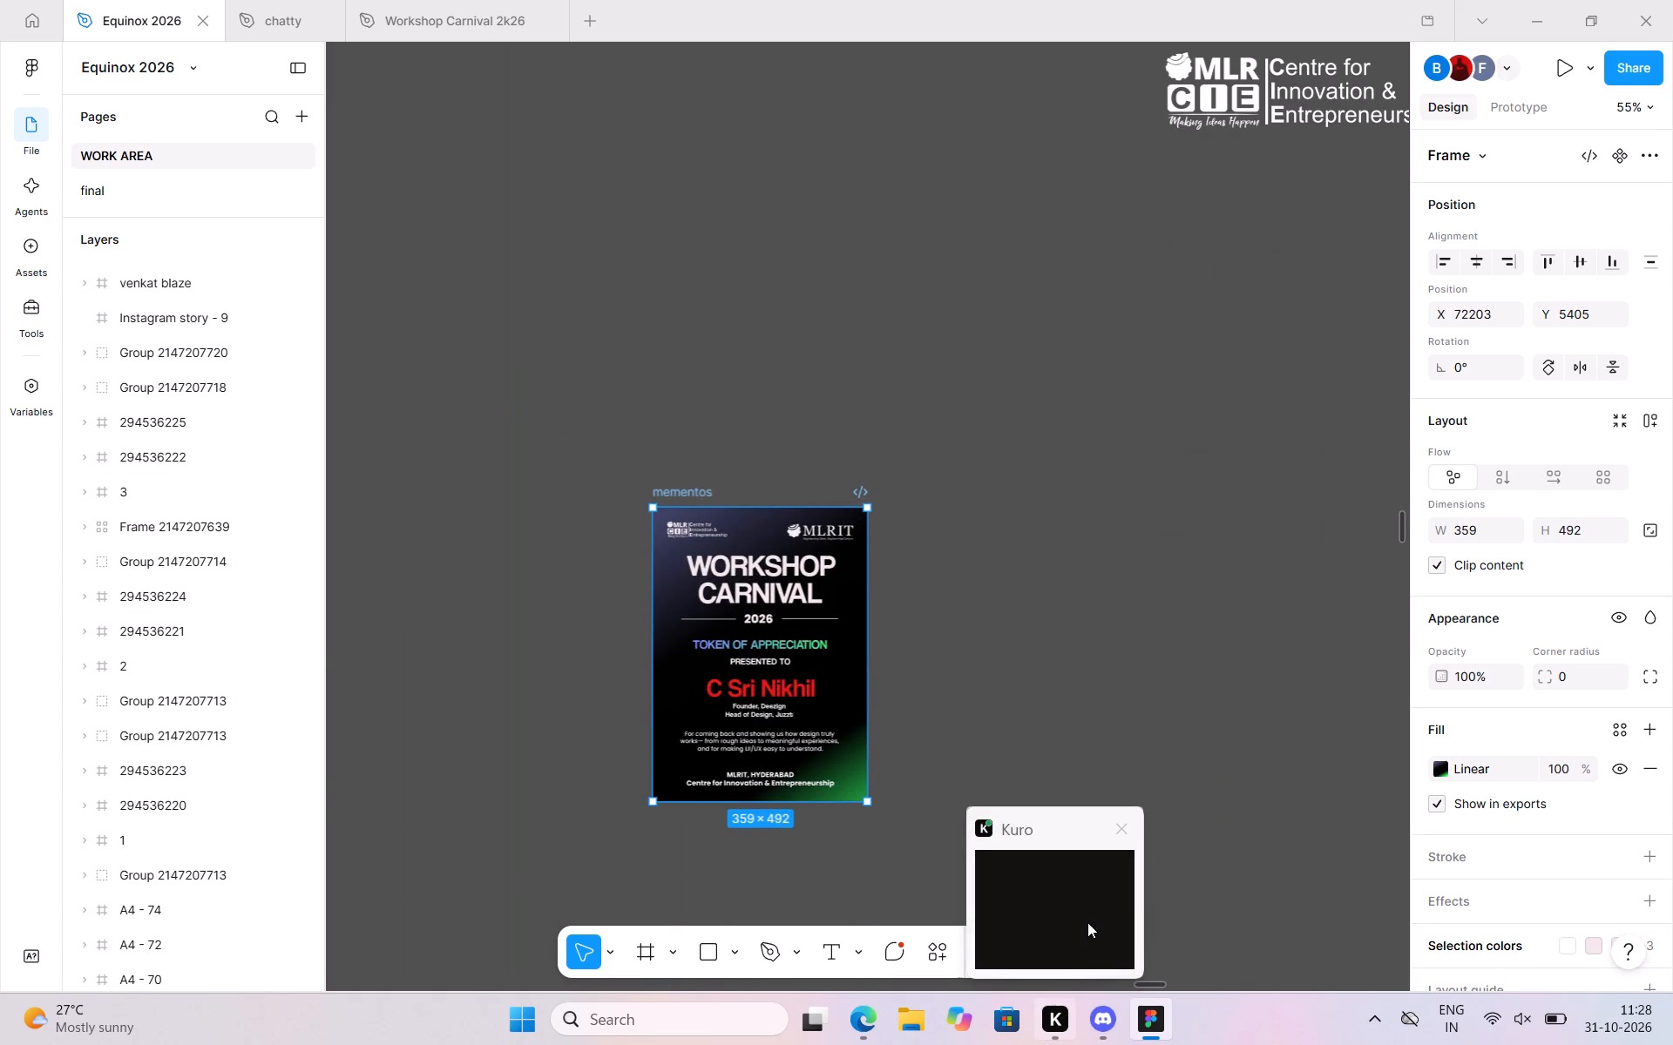
pyautogui.click(1012, 554)
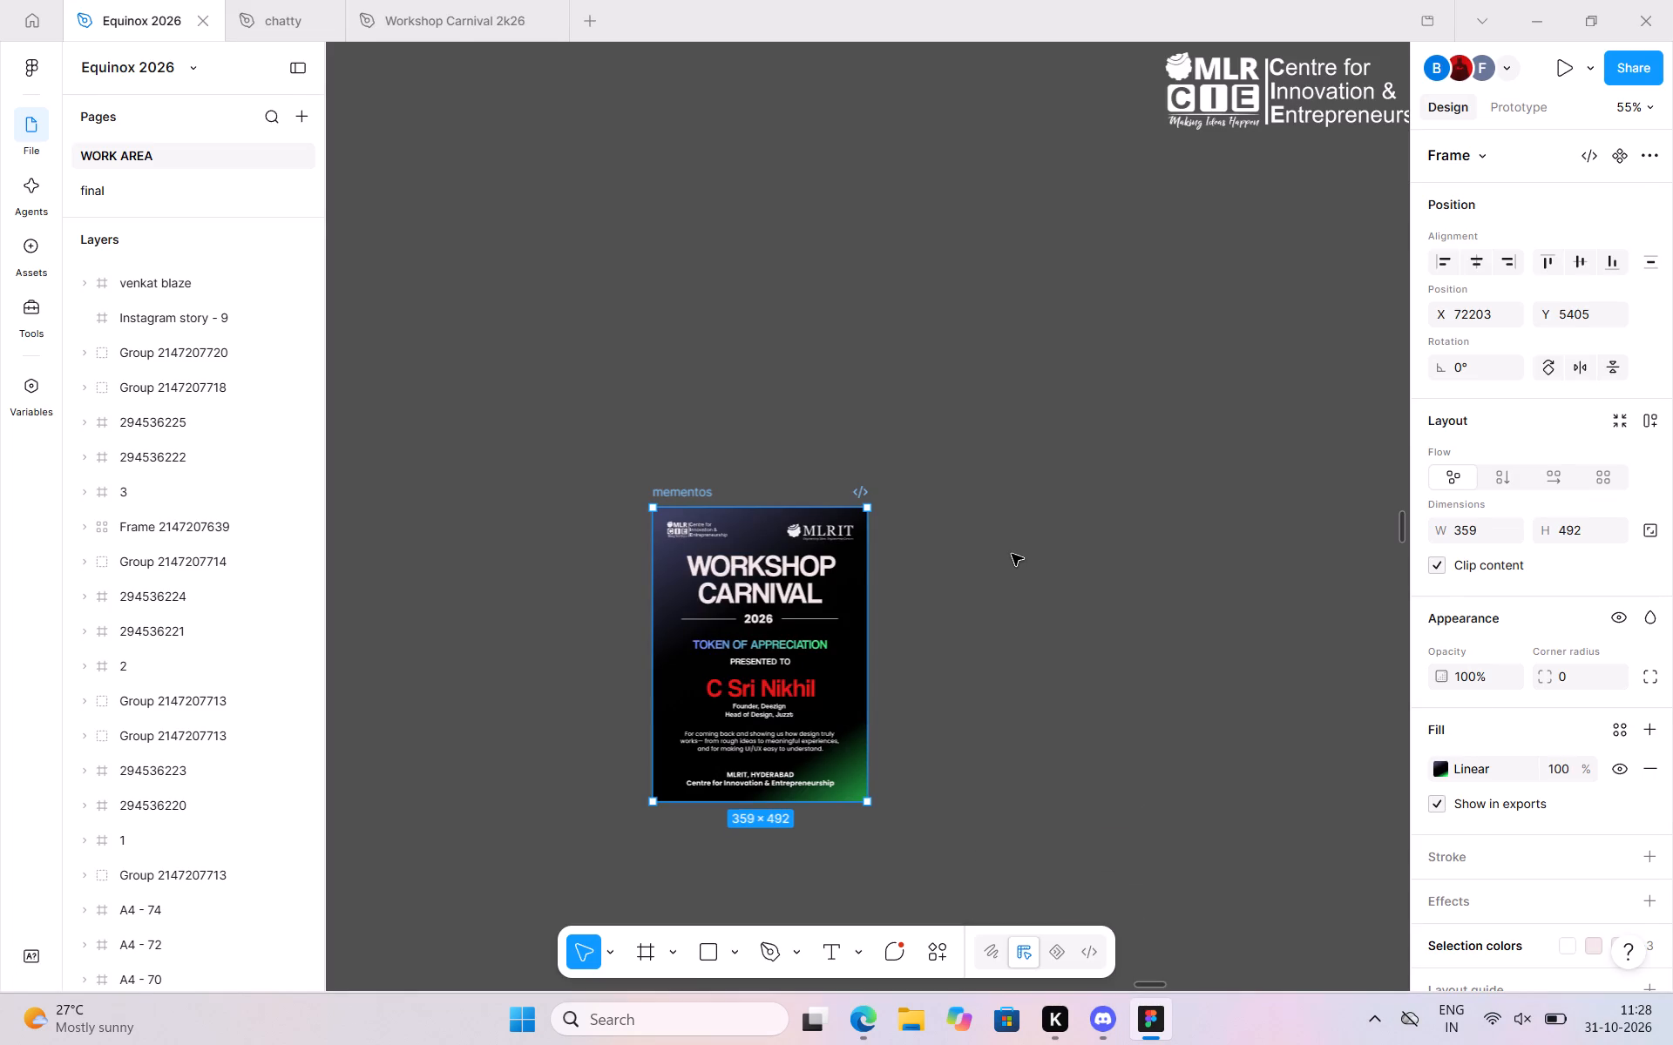
pyautogui.scroll(-1, 1012, 554)
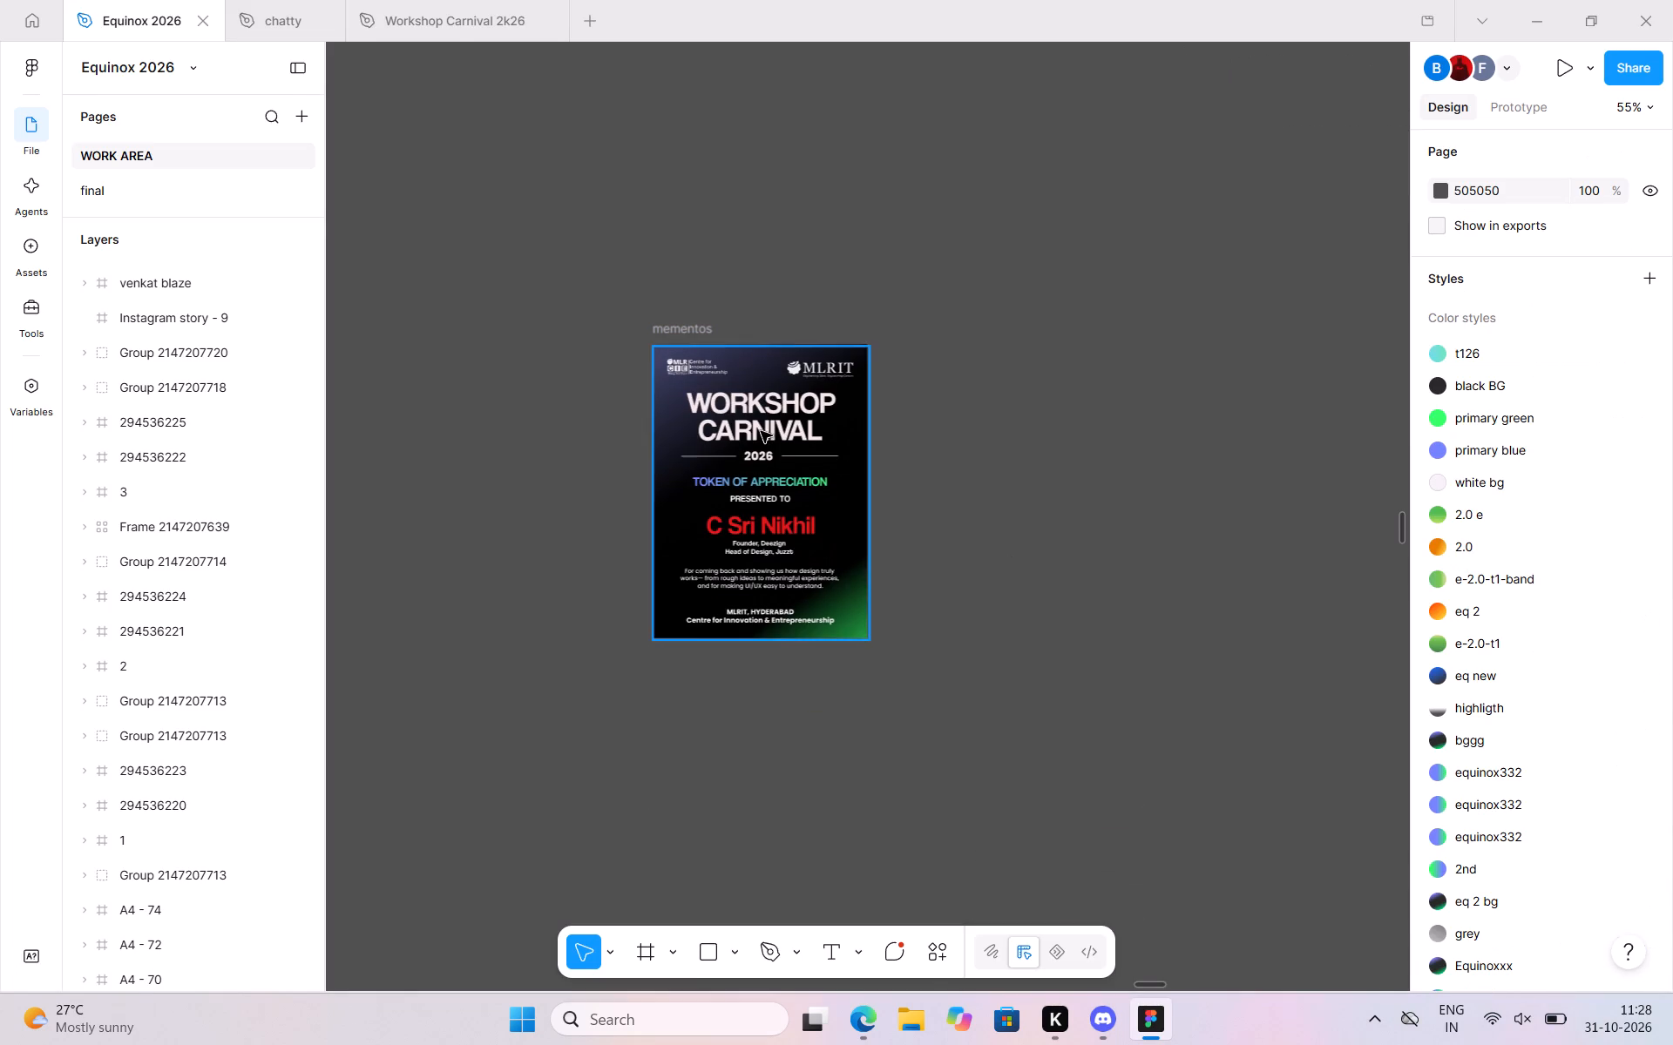
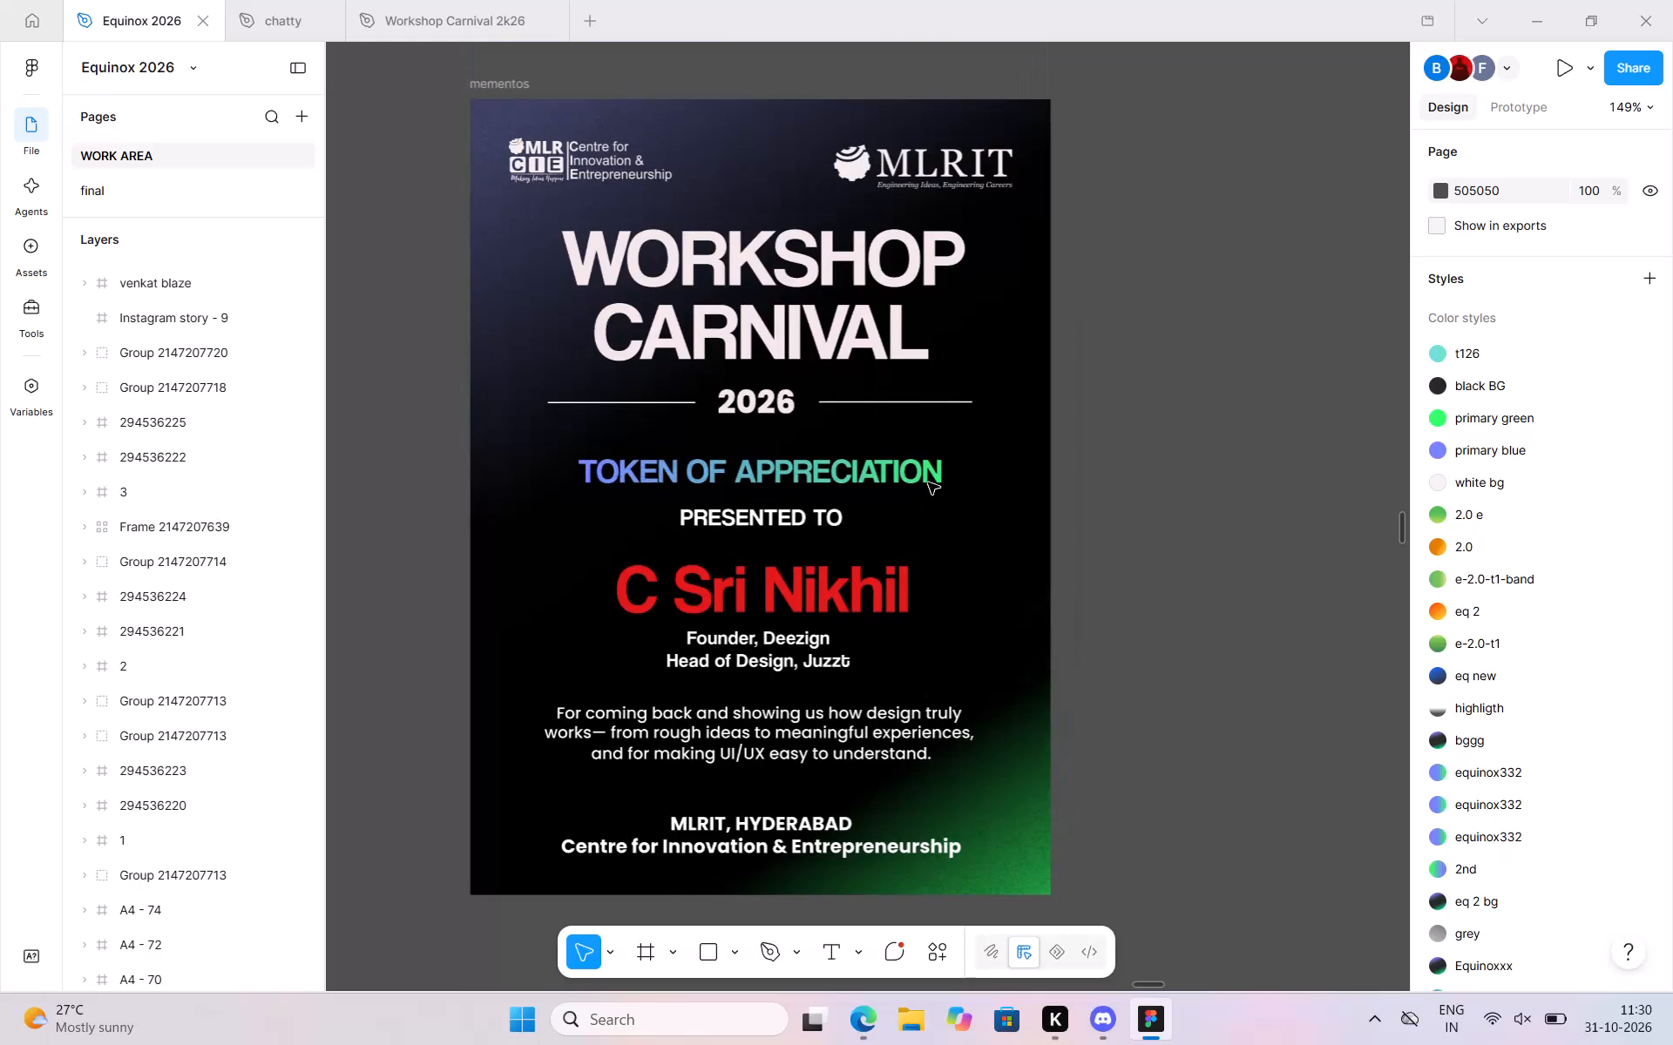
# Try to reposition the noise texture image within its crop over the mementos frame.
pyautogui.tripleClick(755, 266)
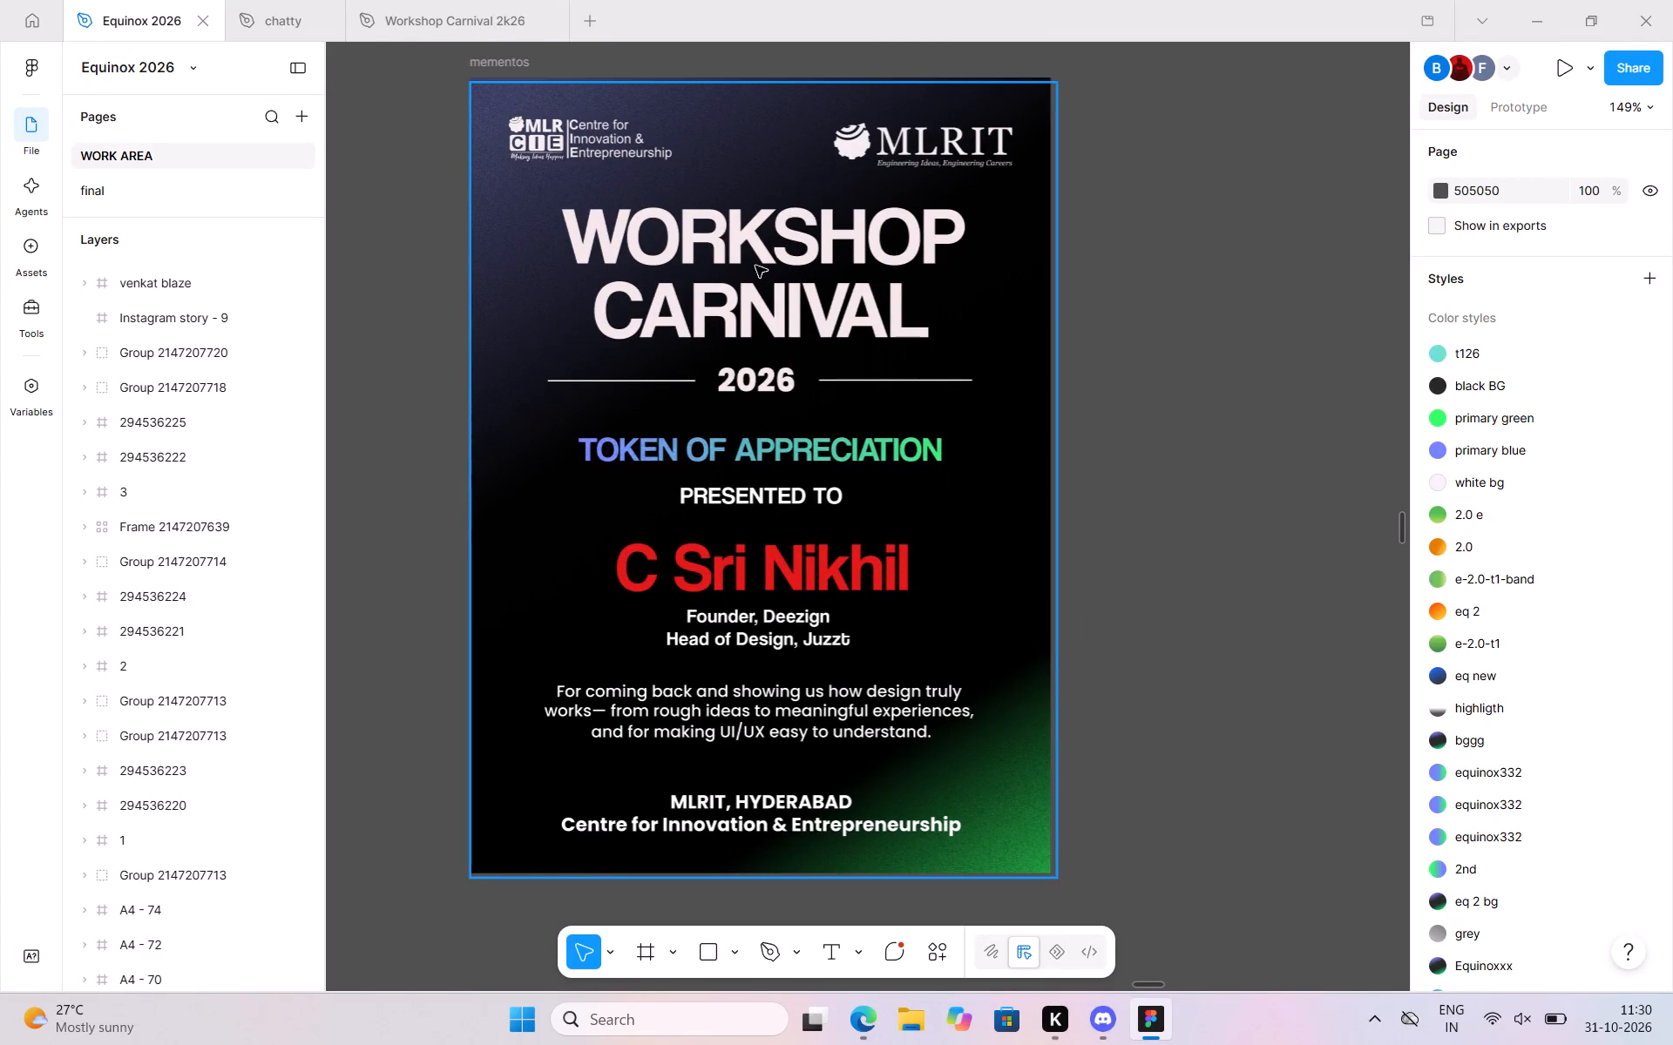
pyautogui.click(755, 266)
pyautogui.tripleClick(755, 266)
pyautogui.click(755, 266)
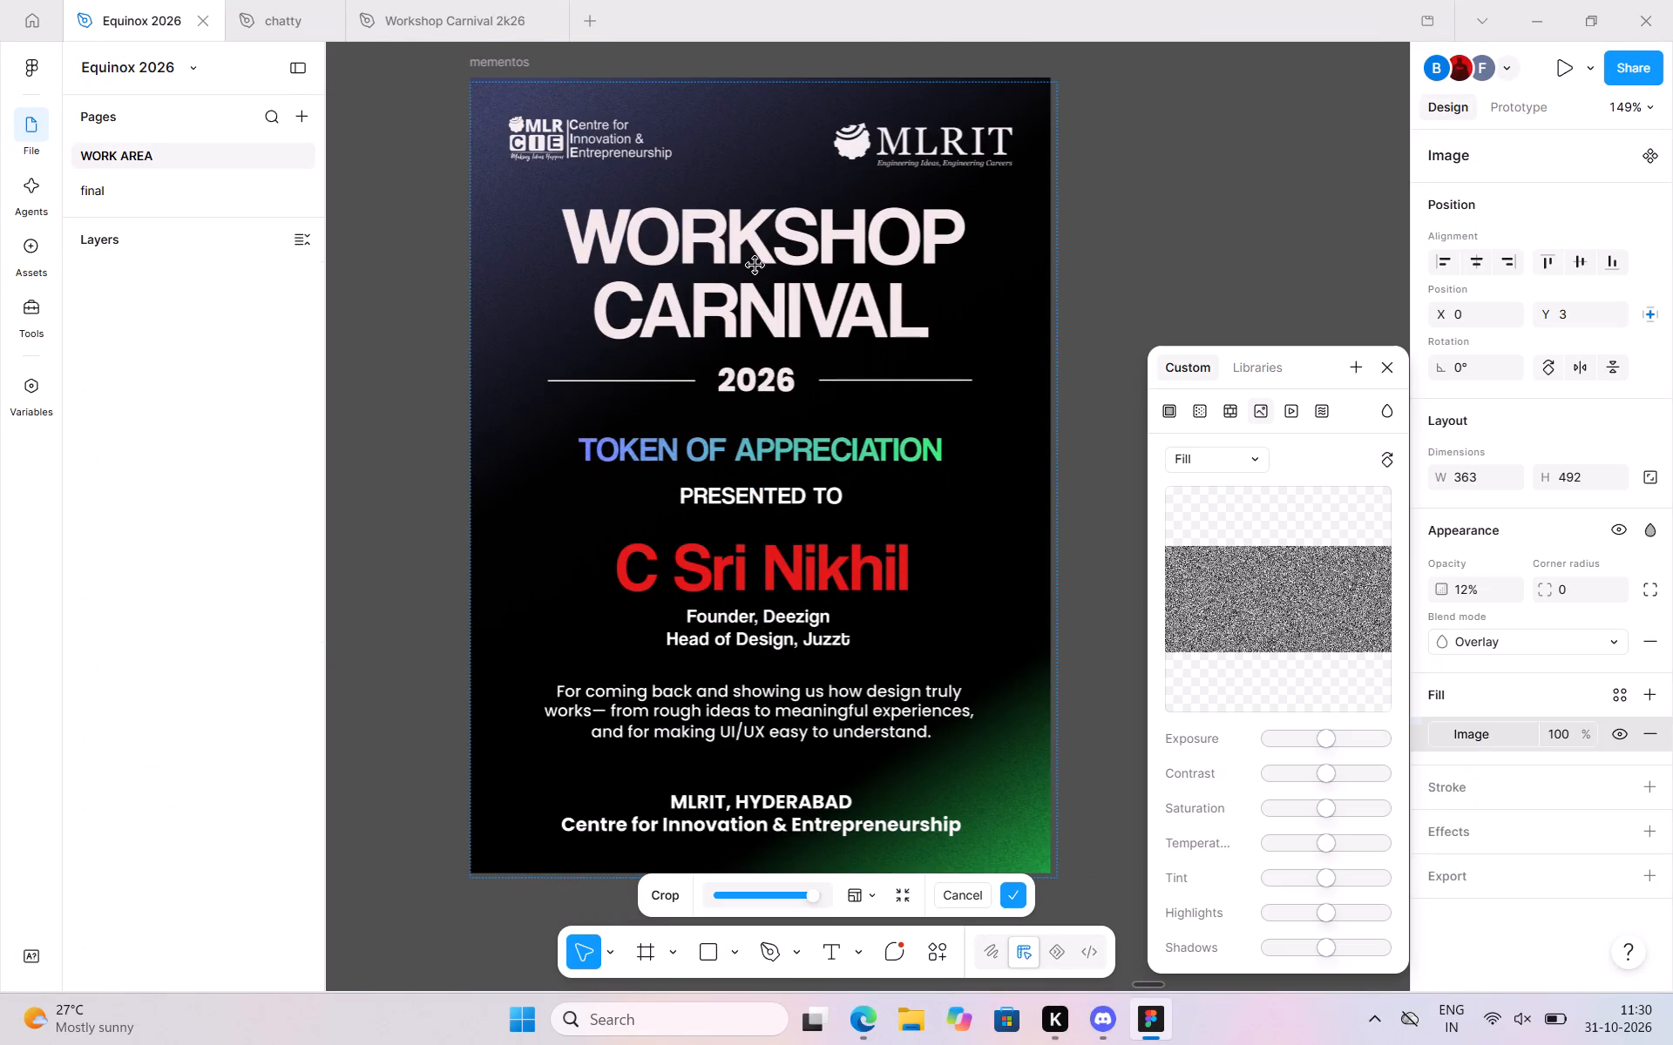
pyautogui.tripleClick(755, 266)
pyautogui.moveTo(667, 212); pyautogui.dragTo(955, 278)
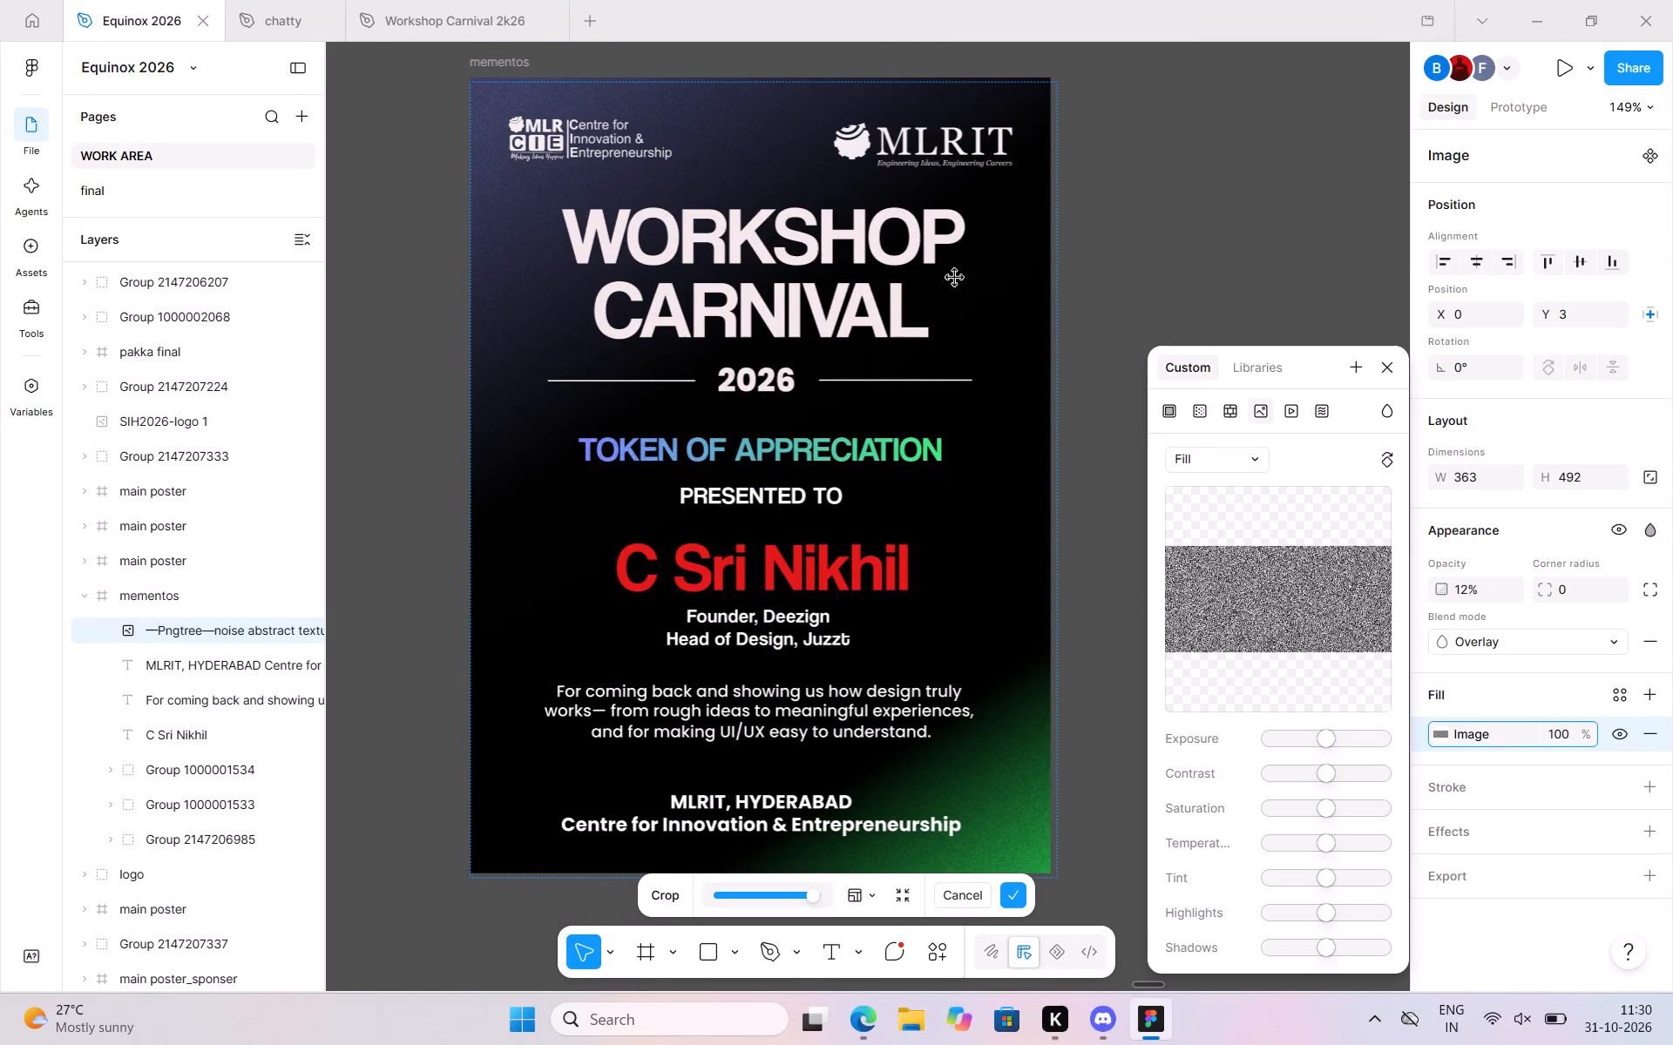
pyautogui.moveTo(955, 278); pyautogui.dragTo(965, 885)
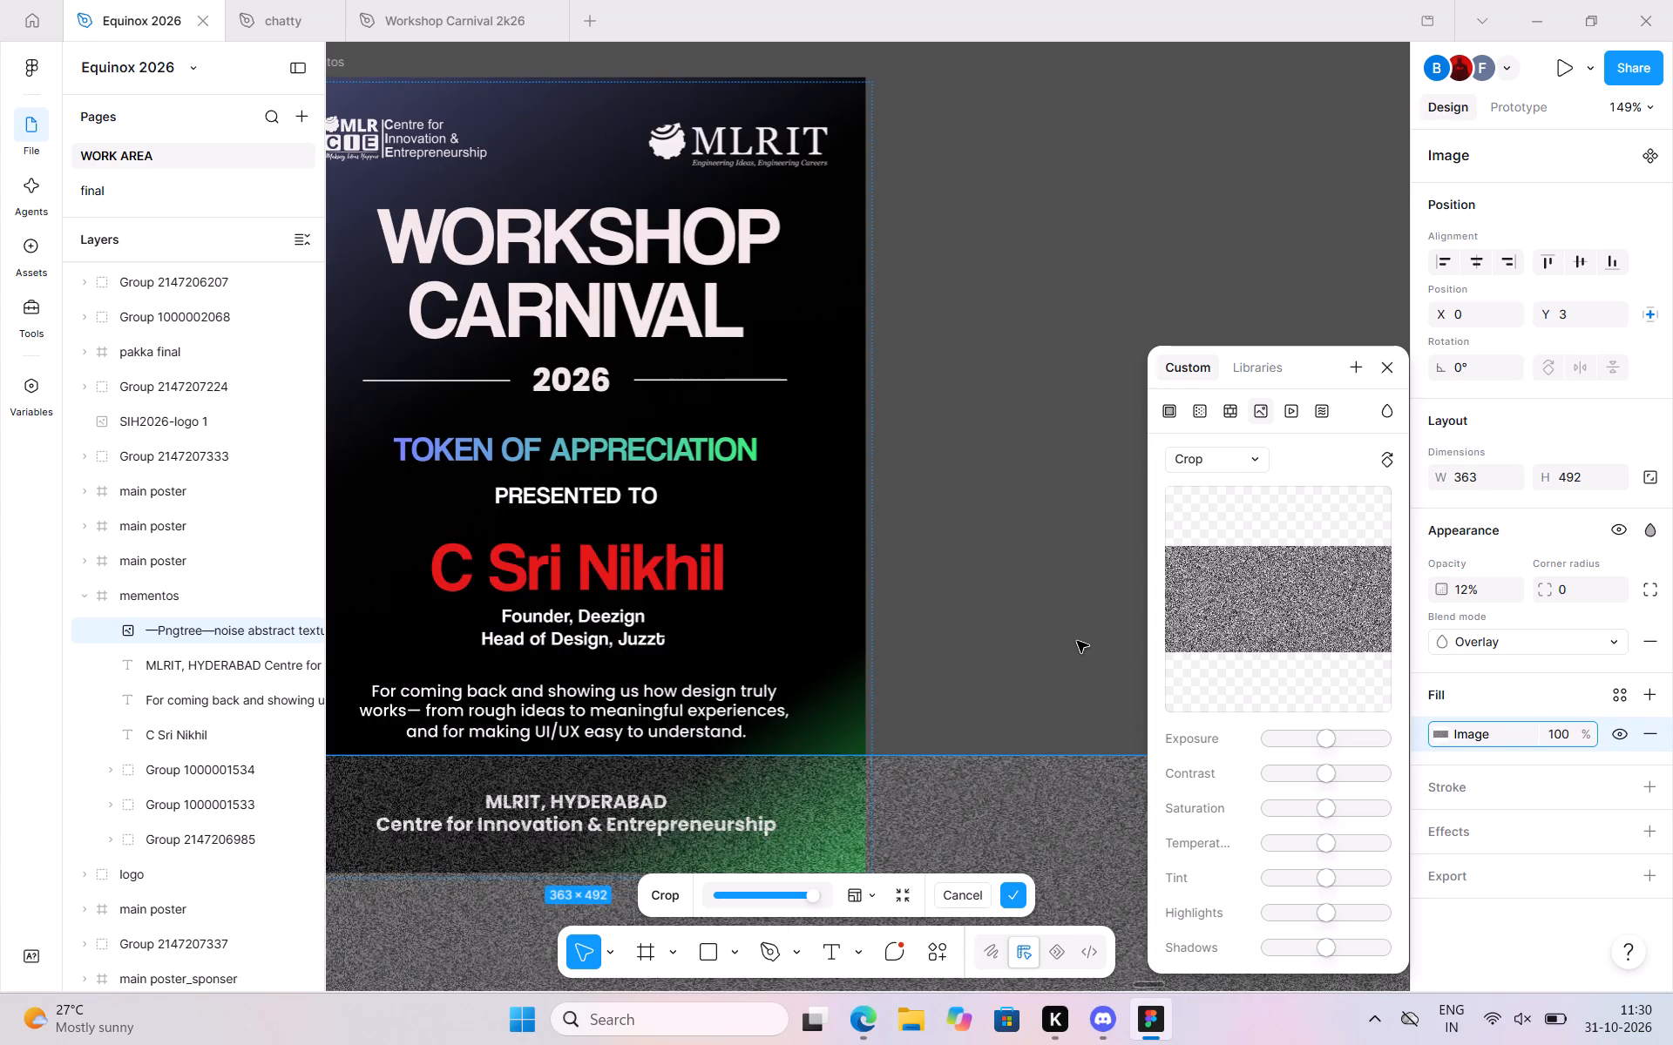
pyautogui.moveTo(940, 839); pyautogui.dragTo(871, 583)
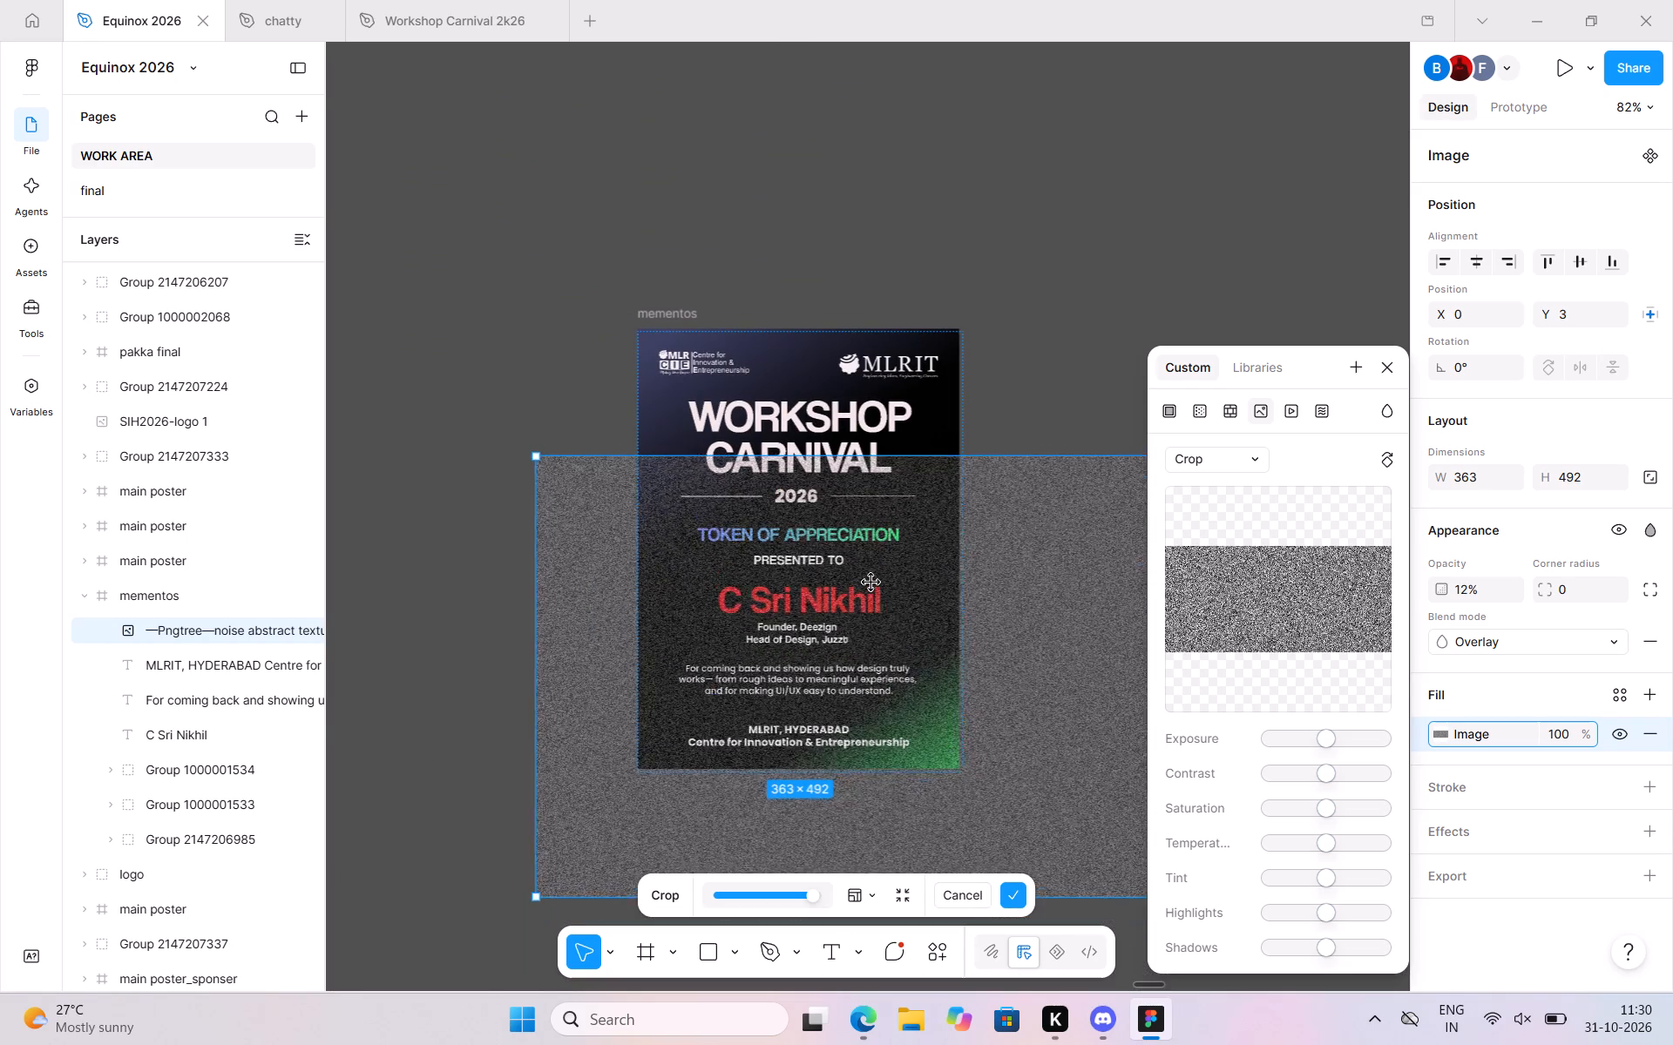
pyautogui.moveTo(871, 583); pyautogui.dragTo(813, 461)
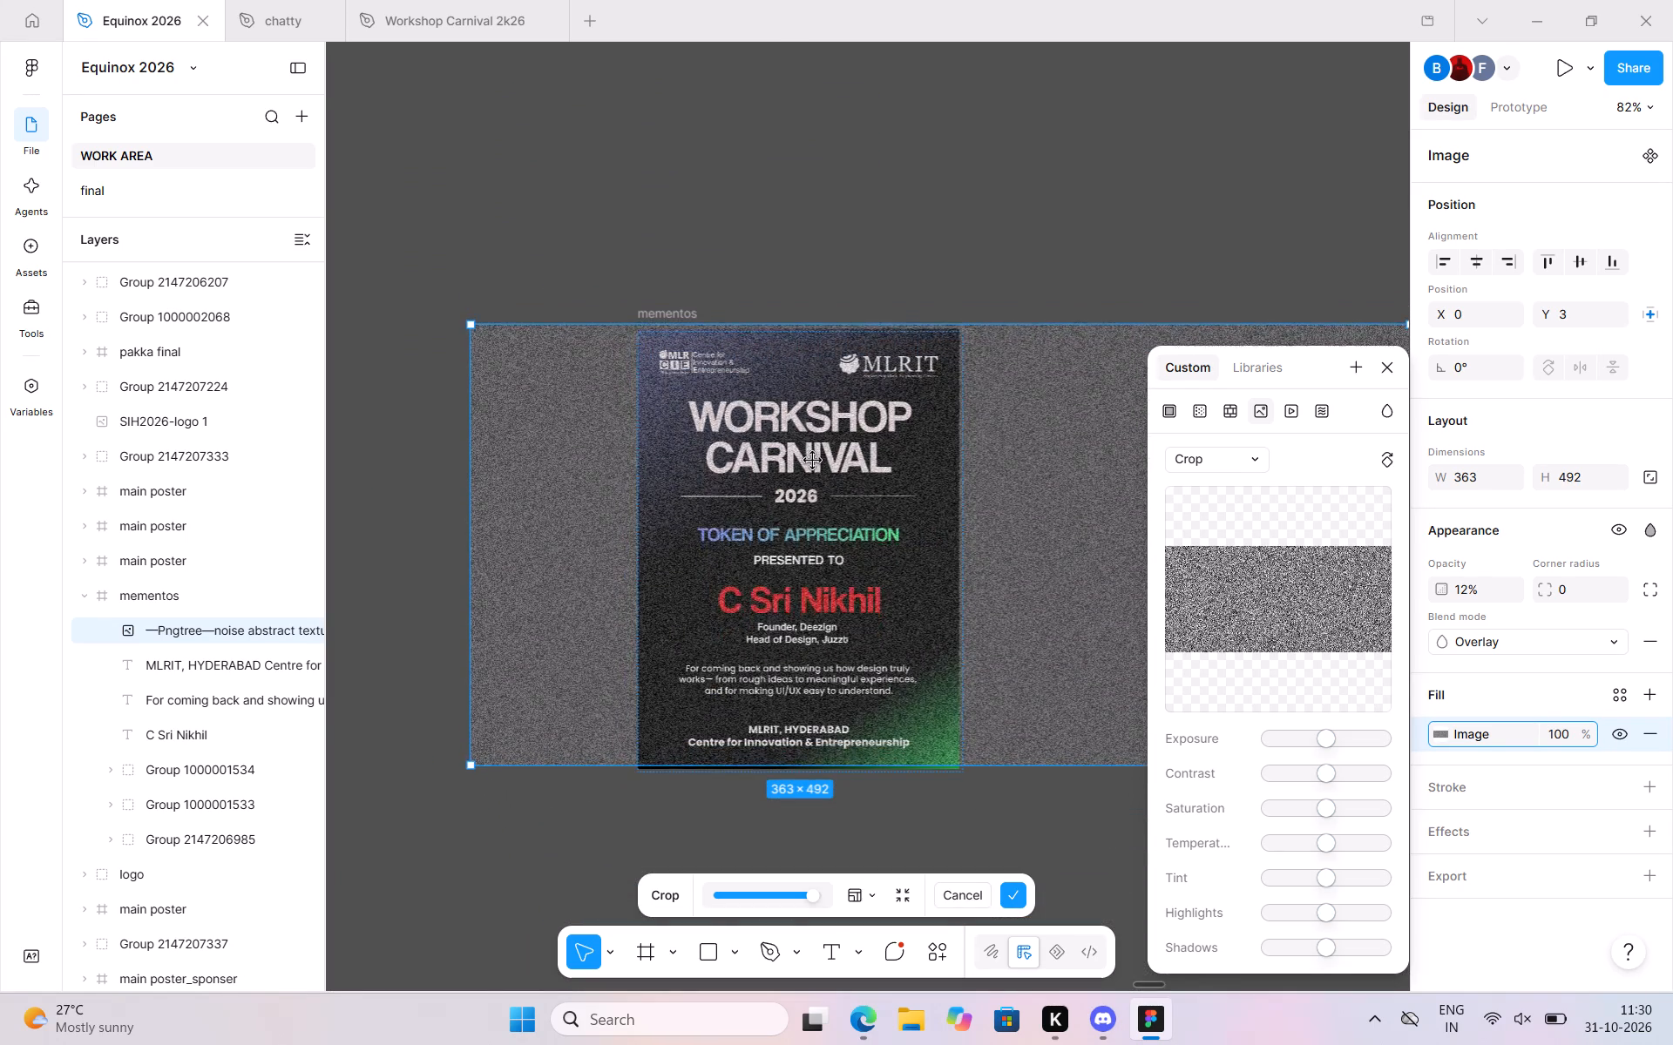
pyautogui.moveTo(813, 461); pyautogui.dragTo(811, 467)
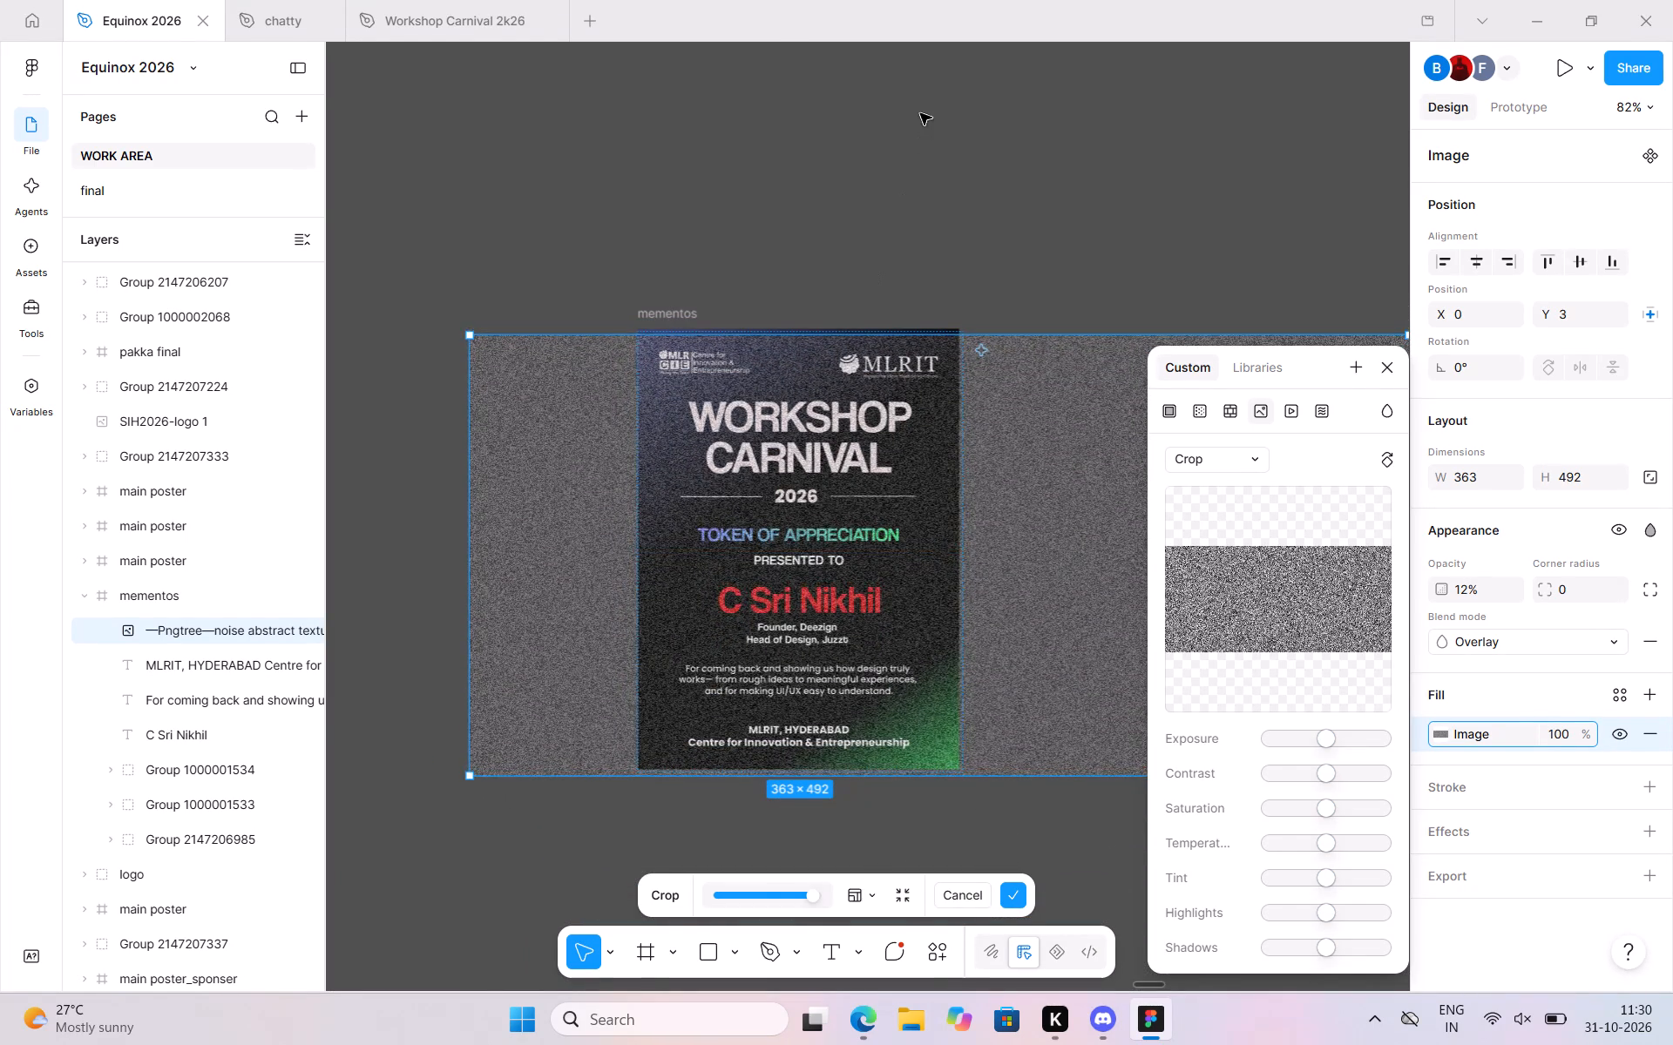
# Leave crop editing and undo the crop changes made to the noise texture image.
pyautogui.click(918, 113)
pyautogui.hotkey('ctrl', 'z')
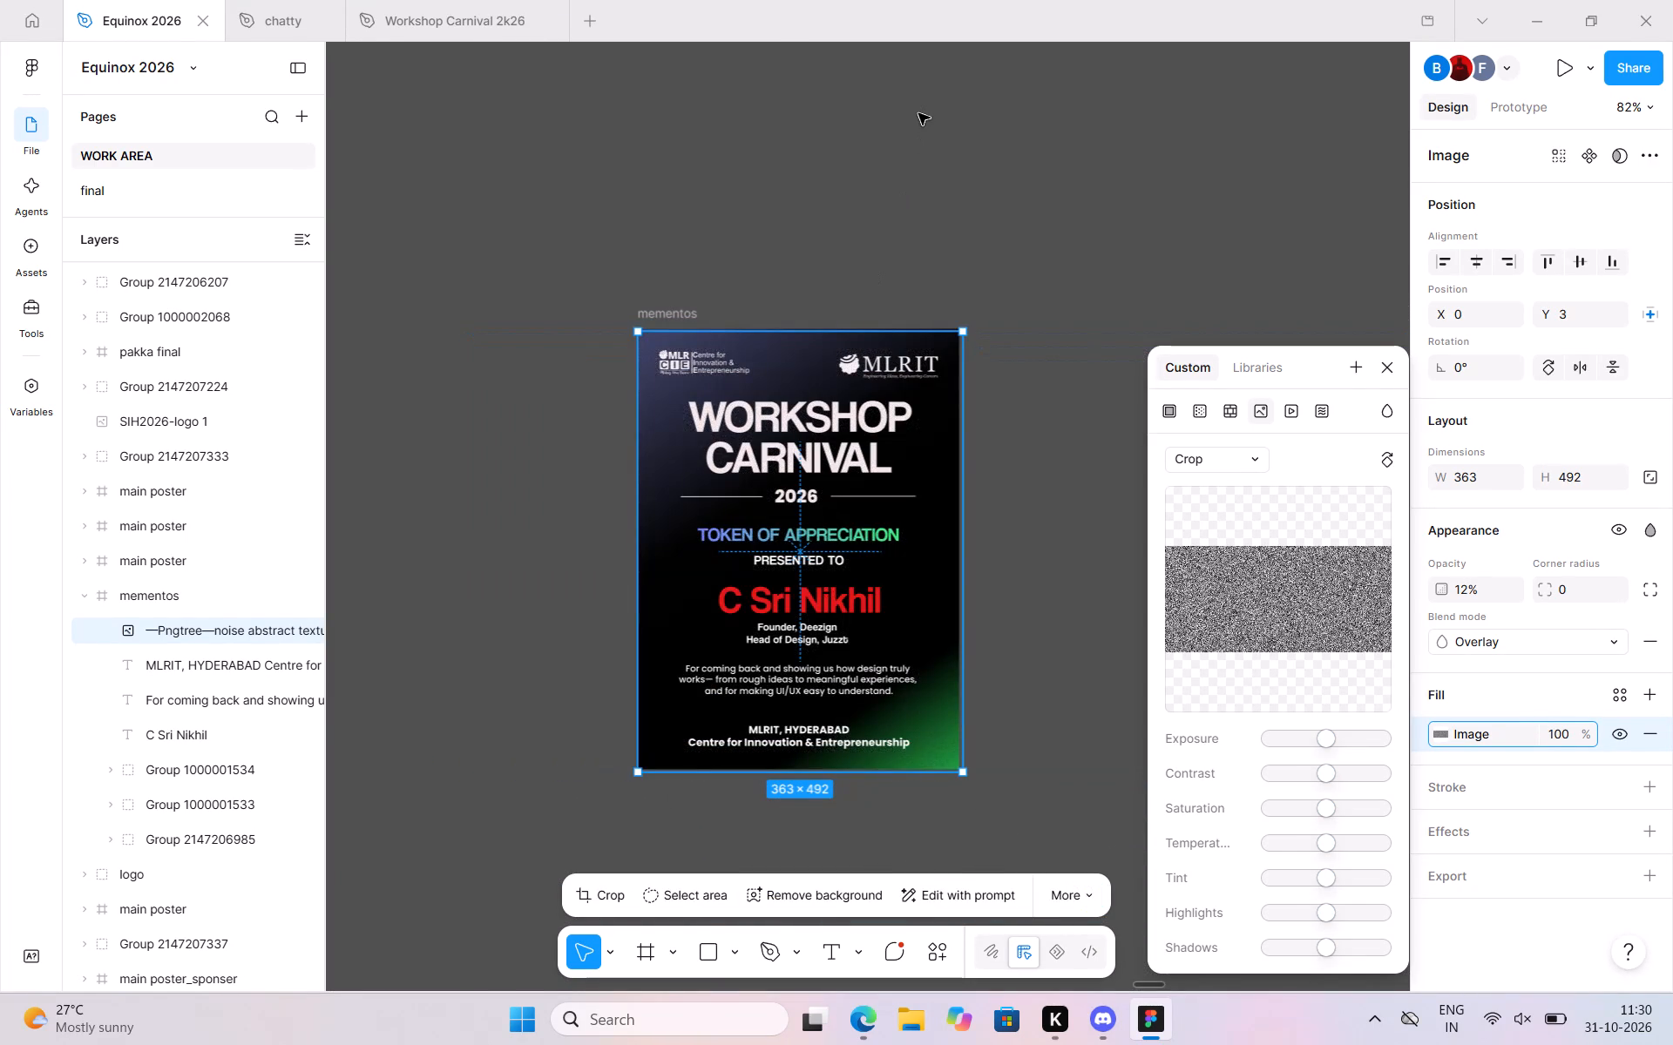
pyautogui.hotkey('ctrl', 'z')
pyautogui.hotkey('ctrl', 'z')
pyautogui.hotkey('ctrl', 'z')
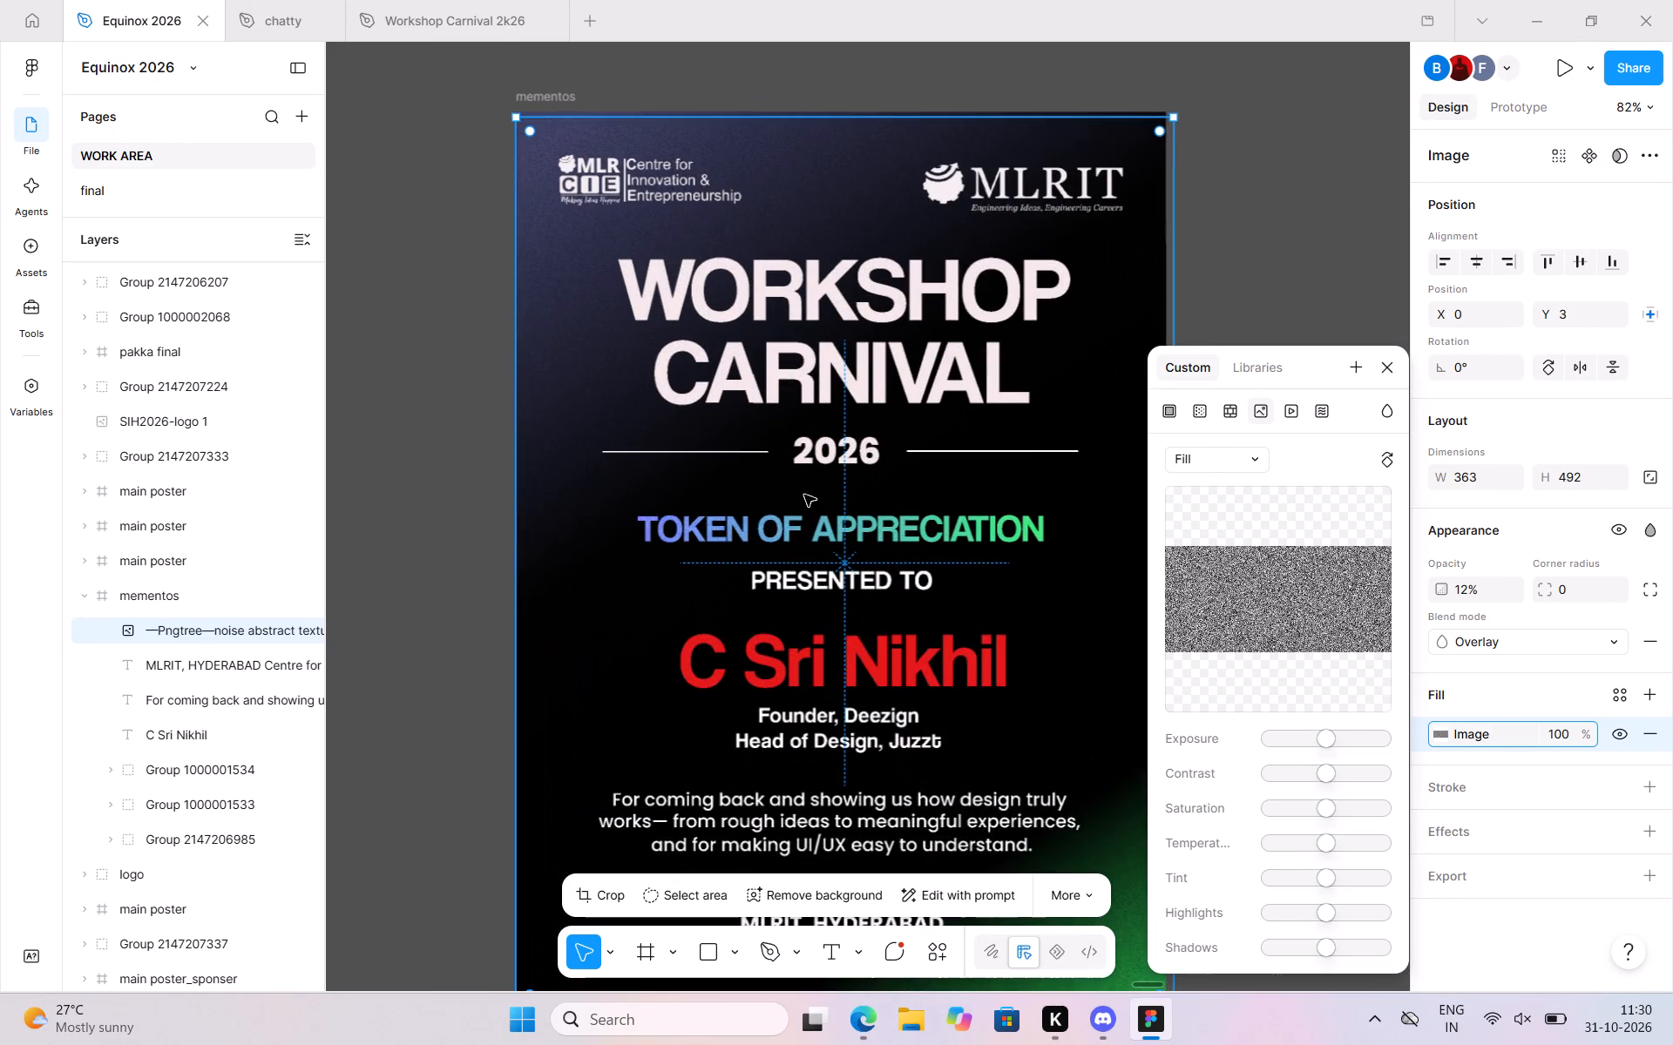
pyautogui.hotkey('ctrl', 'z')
pyautogui.hscroll(-1, 804, 495)
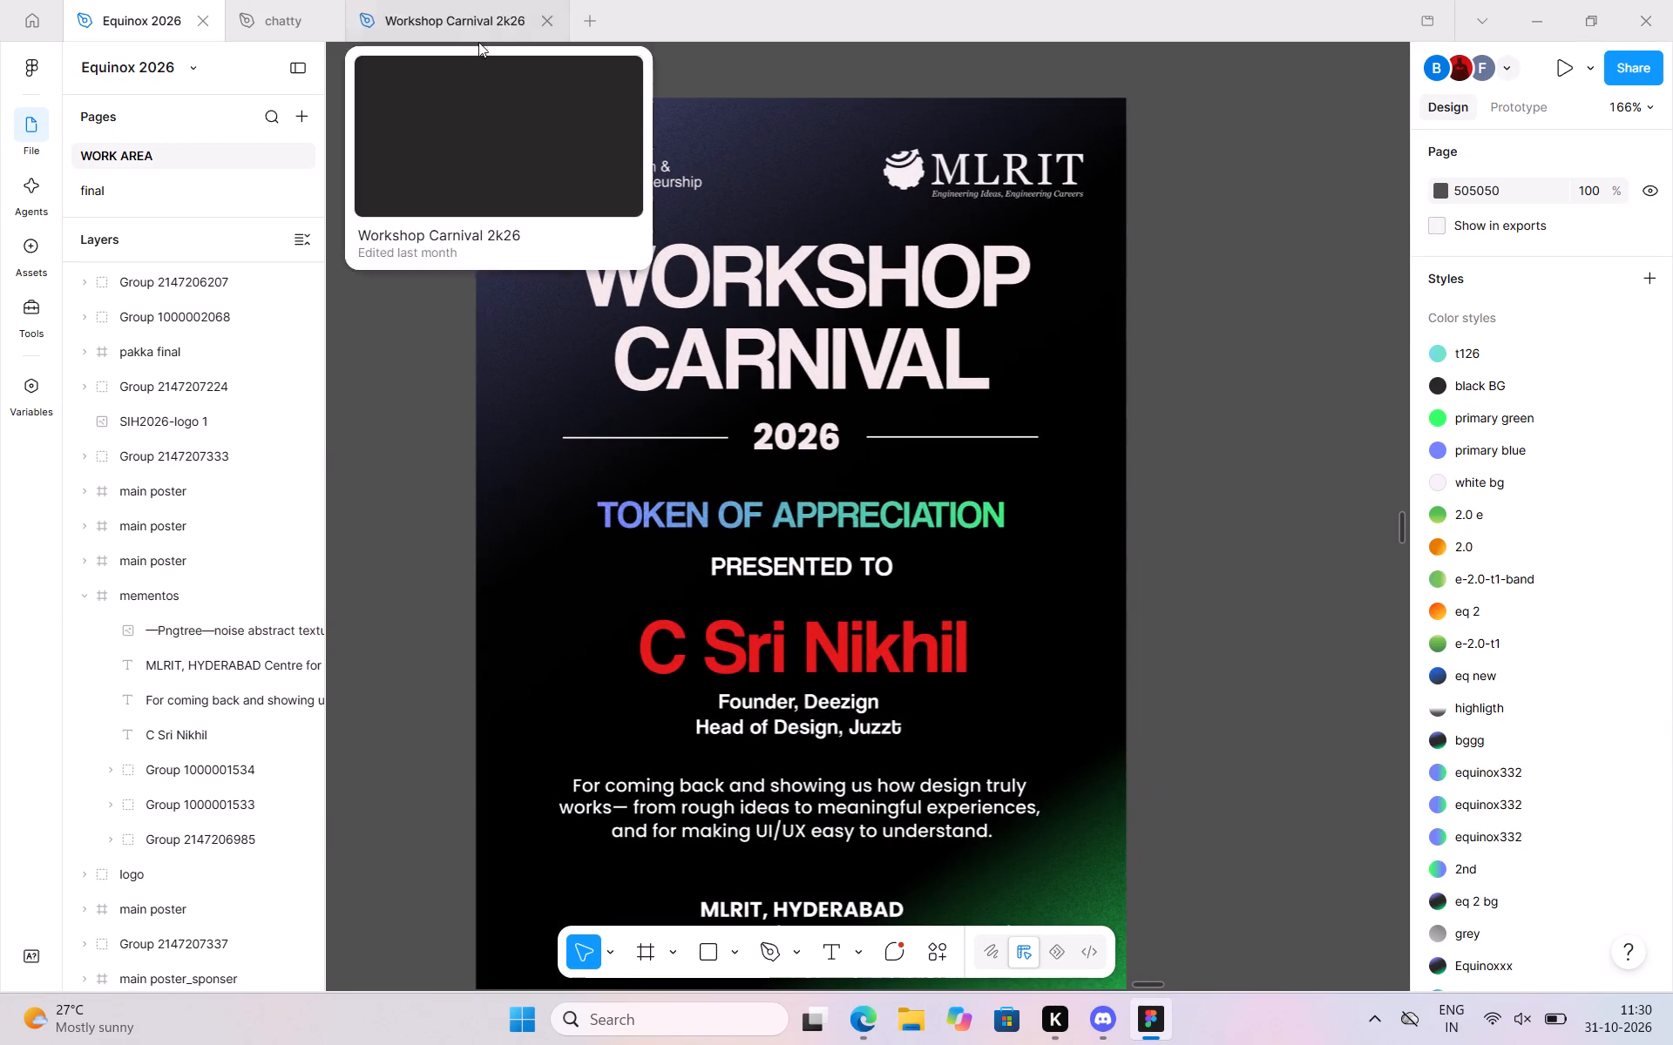
pyautogui.click(498, 85)
pyautogui.moveTo(165, 633); pyautogui.dragTo(163, 754)
pyautogui.click(392, 568)
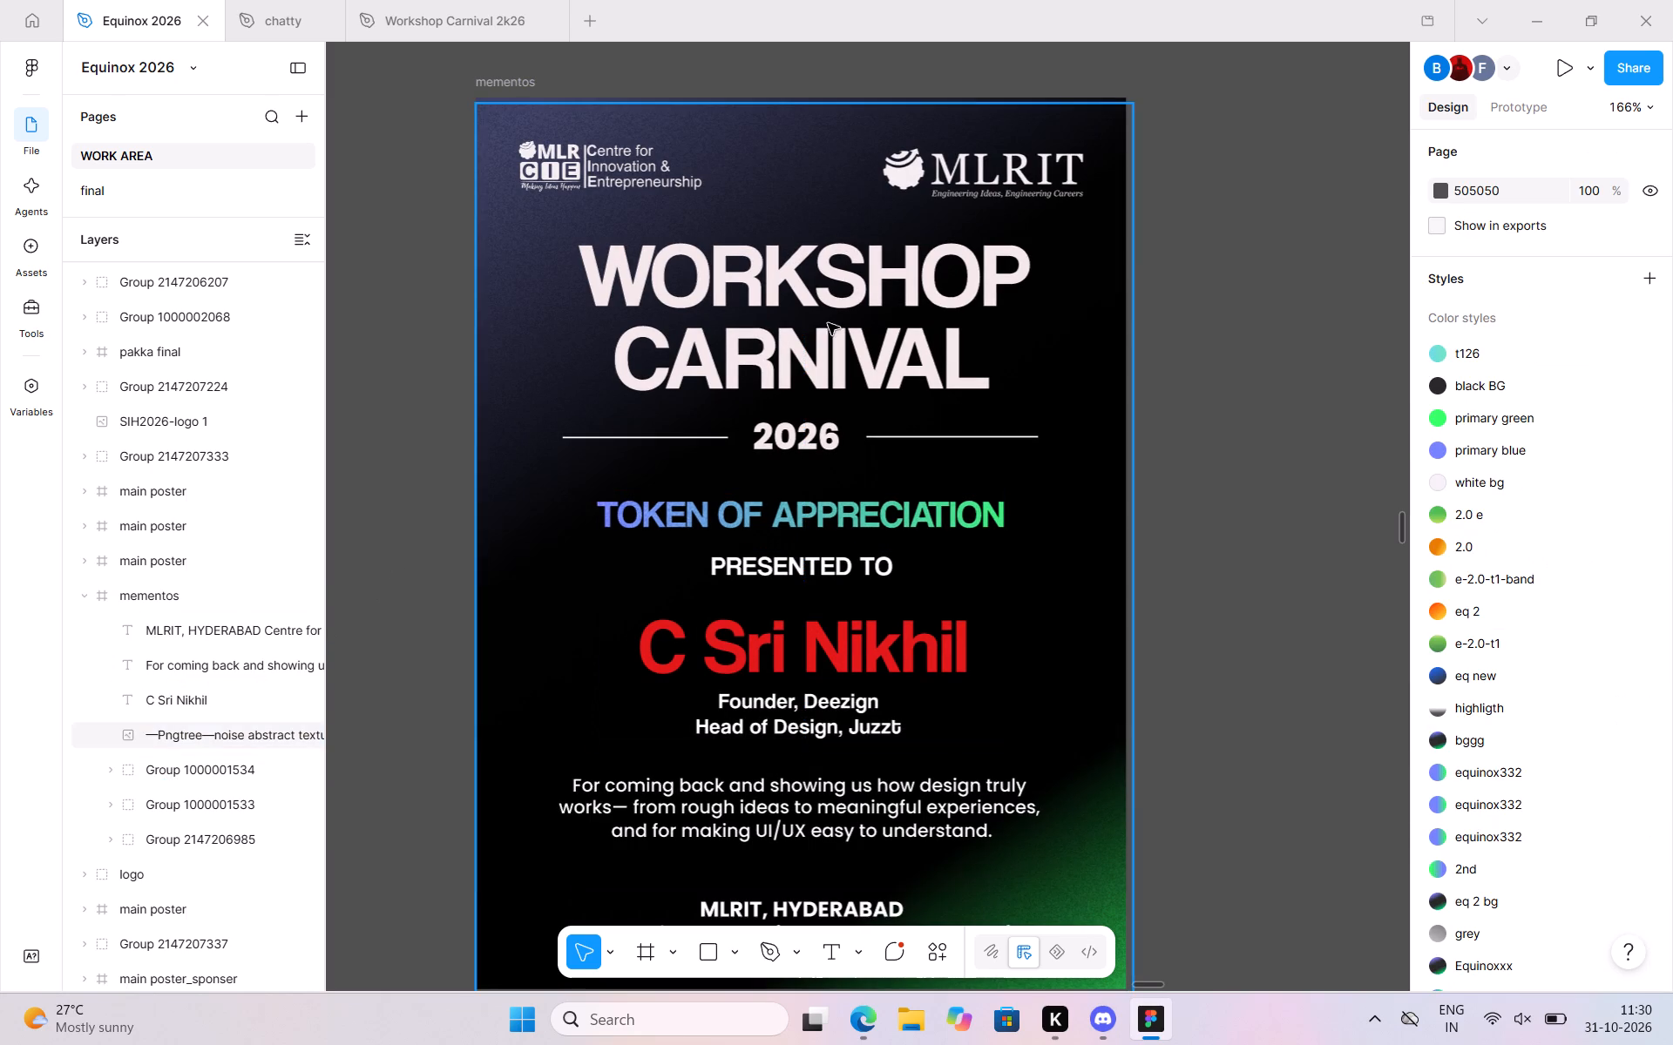
pyautogui.tripleClick(836, 322)
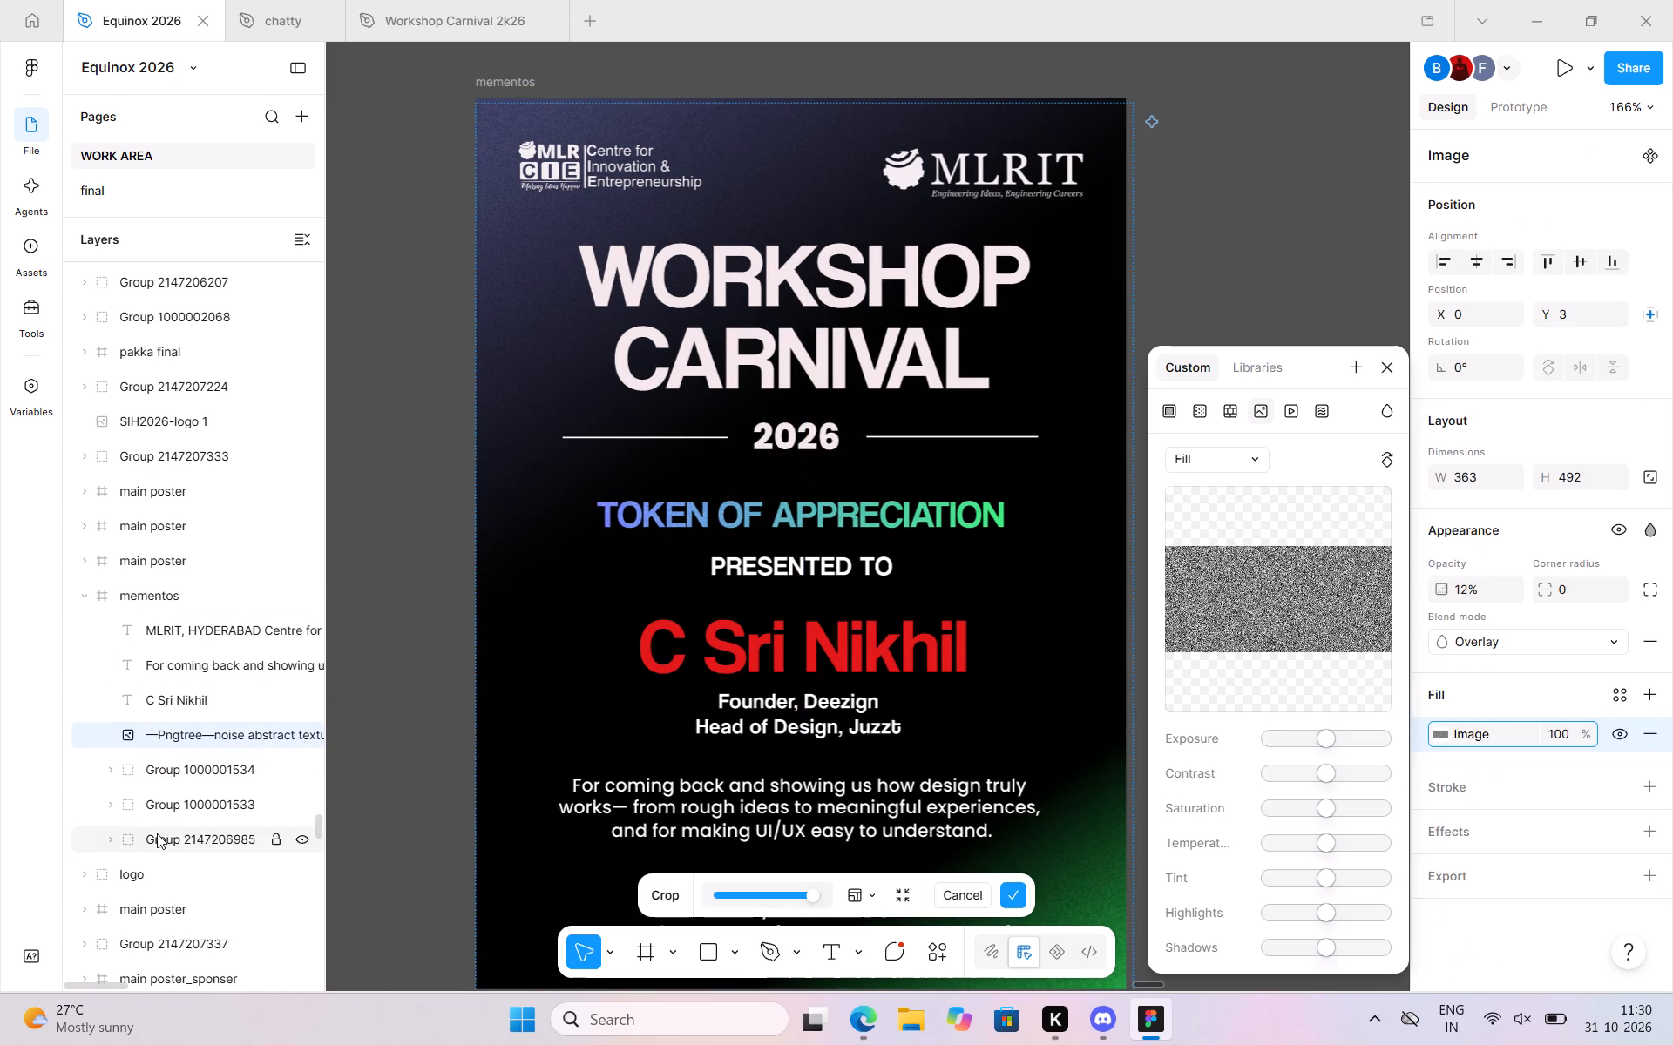
pyautogui.click(674, 515)
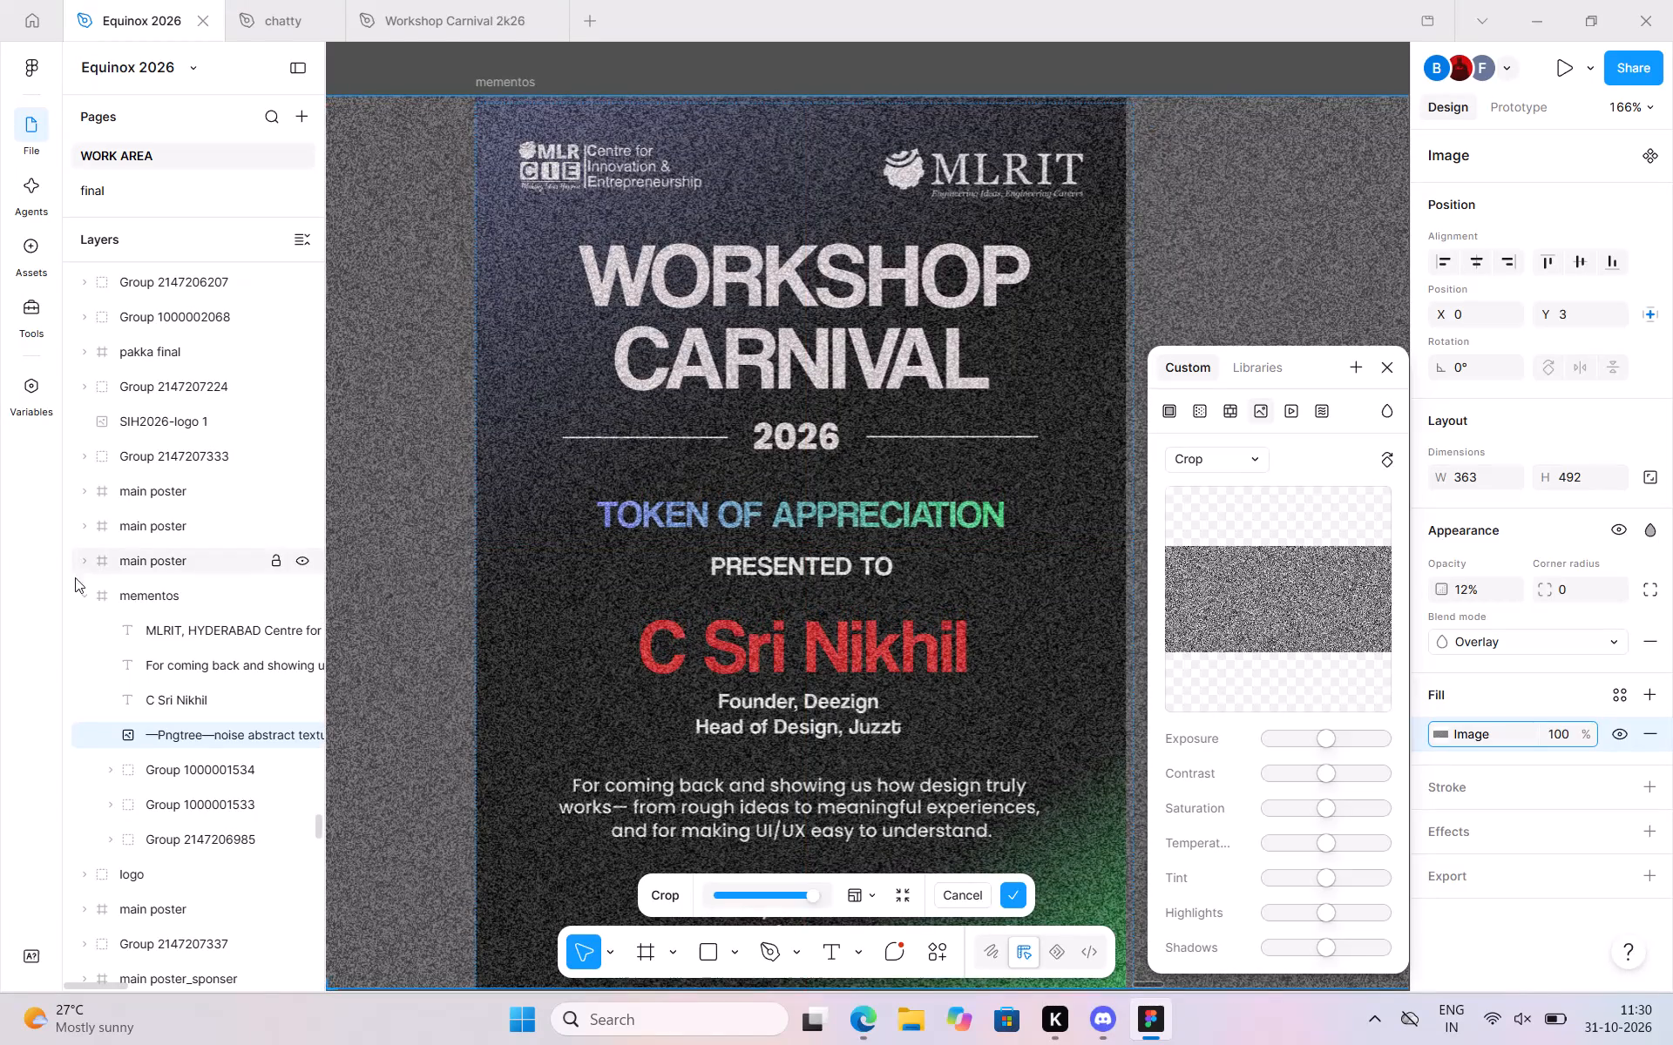
pyautogui.click(126, 598)
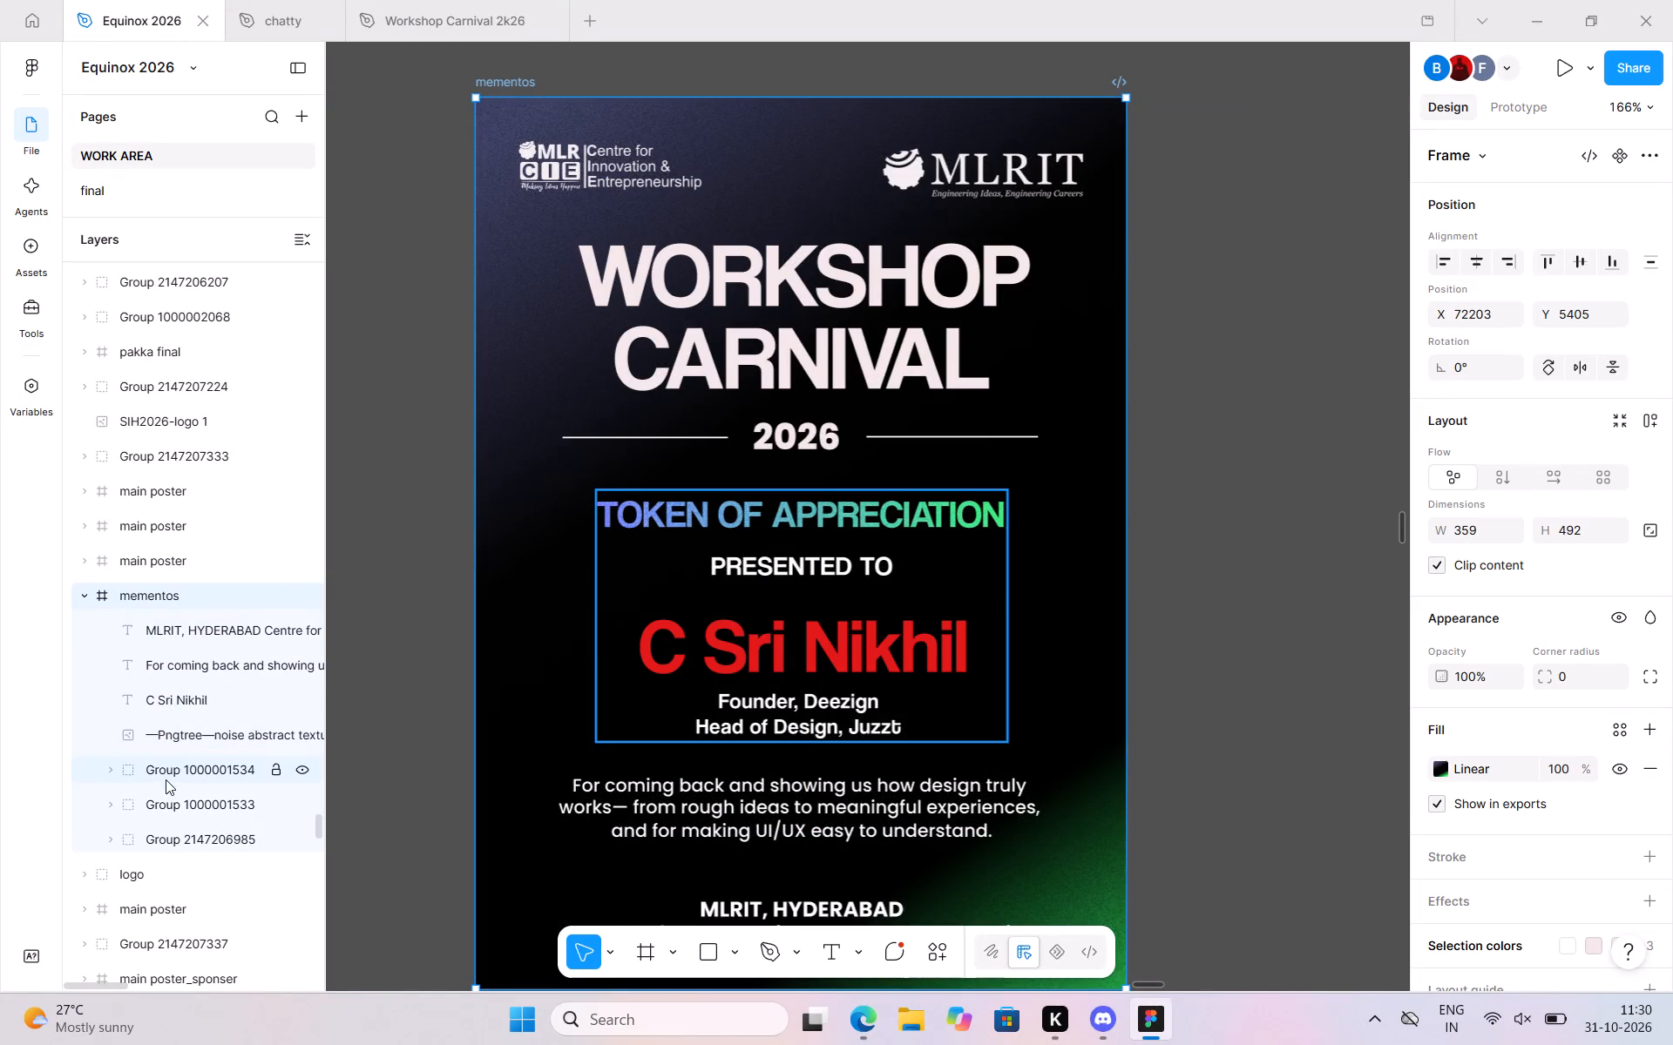
pyautogui.moveTo(191, 736); pyautogui.dragTo(230, 549)
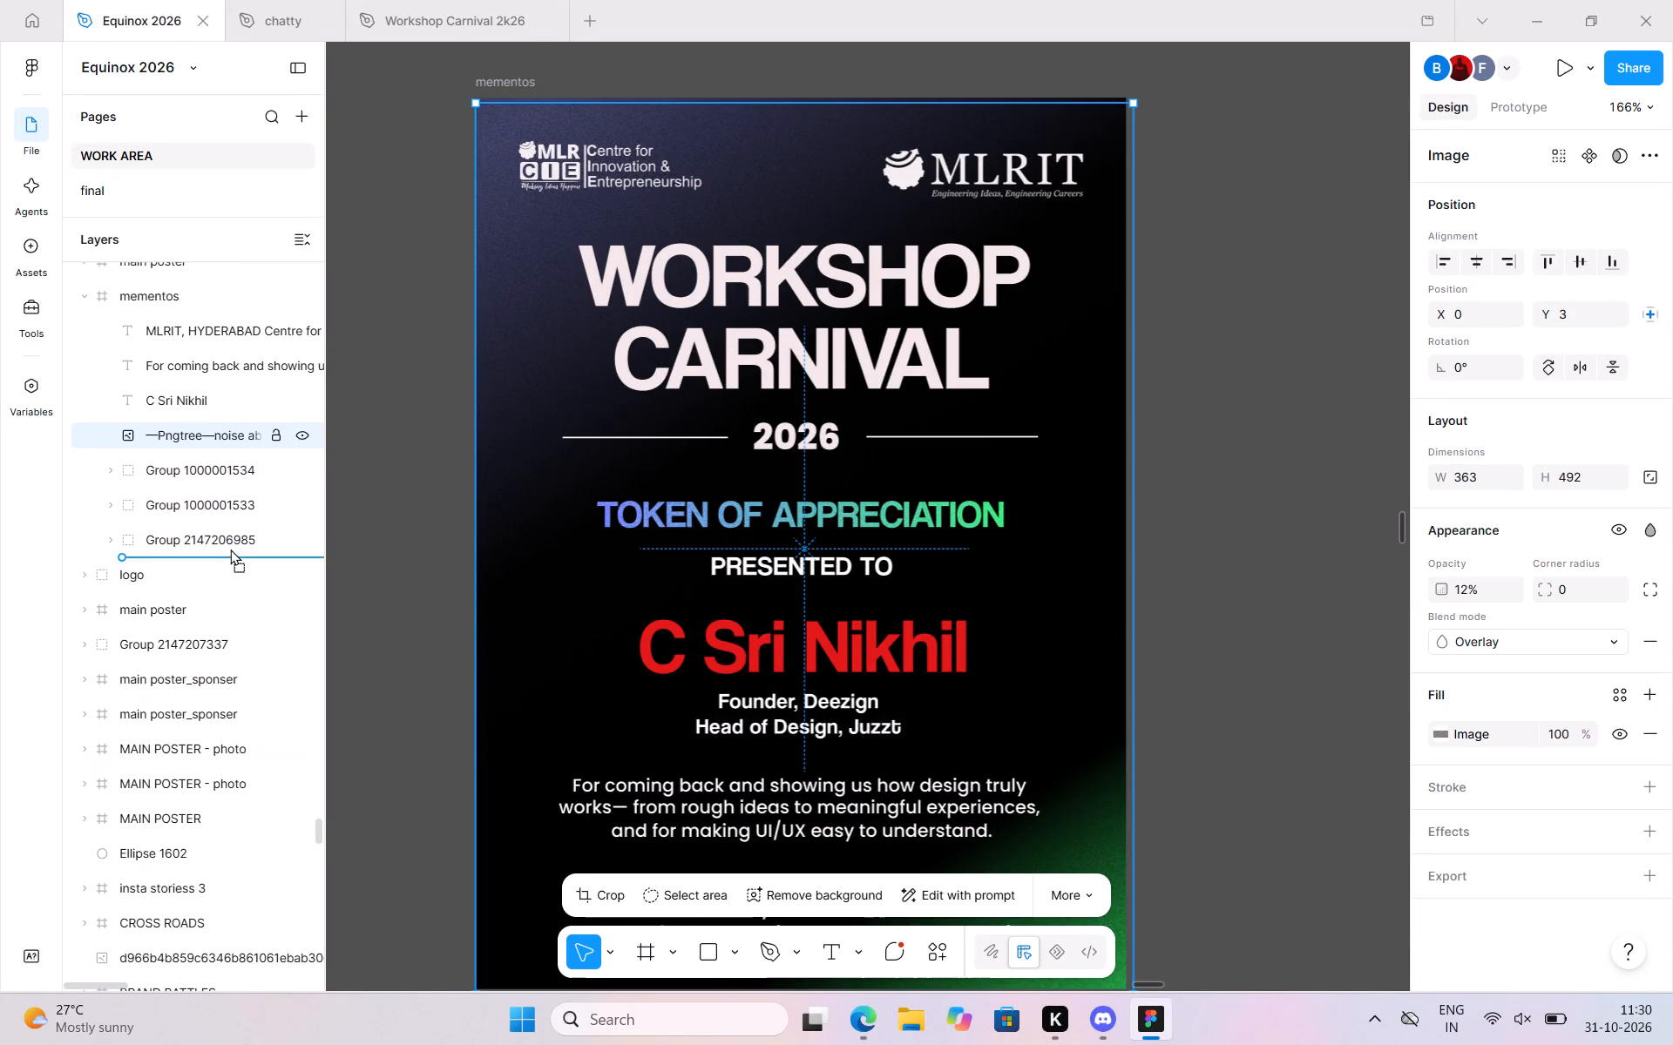
pyautogui.moveTo(230, 549); pyautogui.dragTo(223, 544)
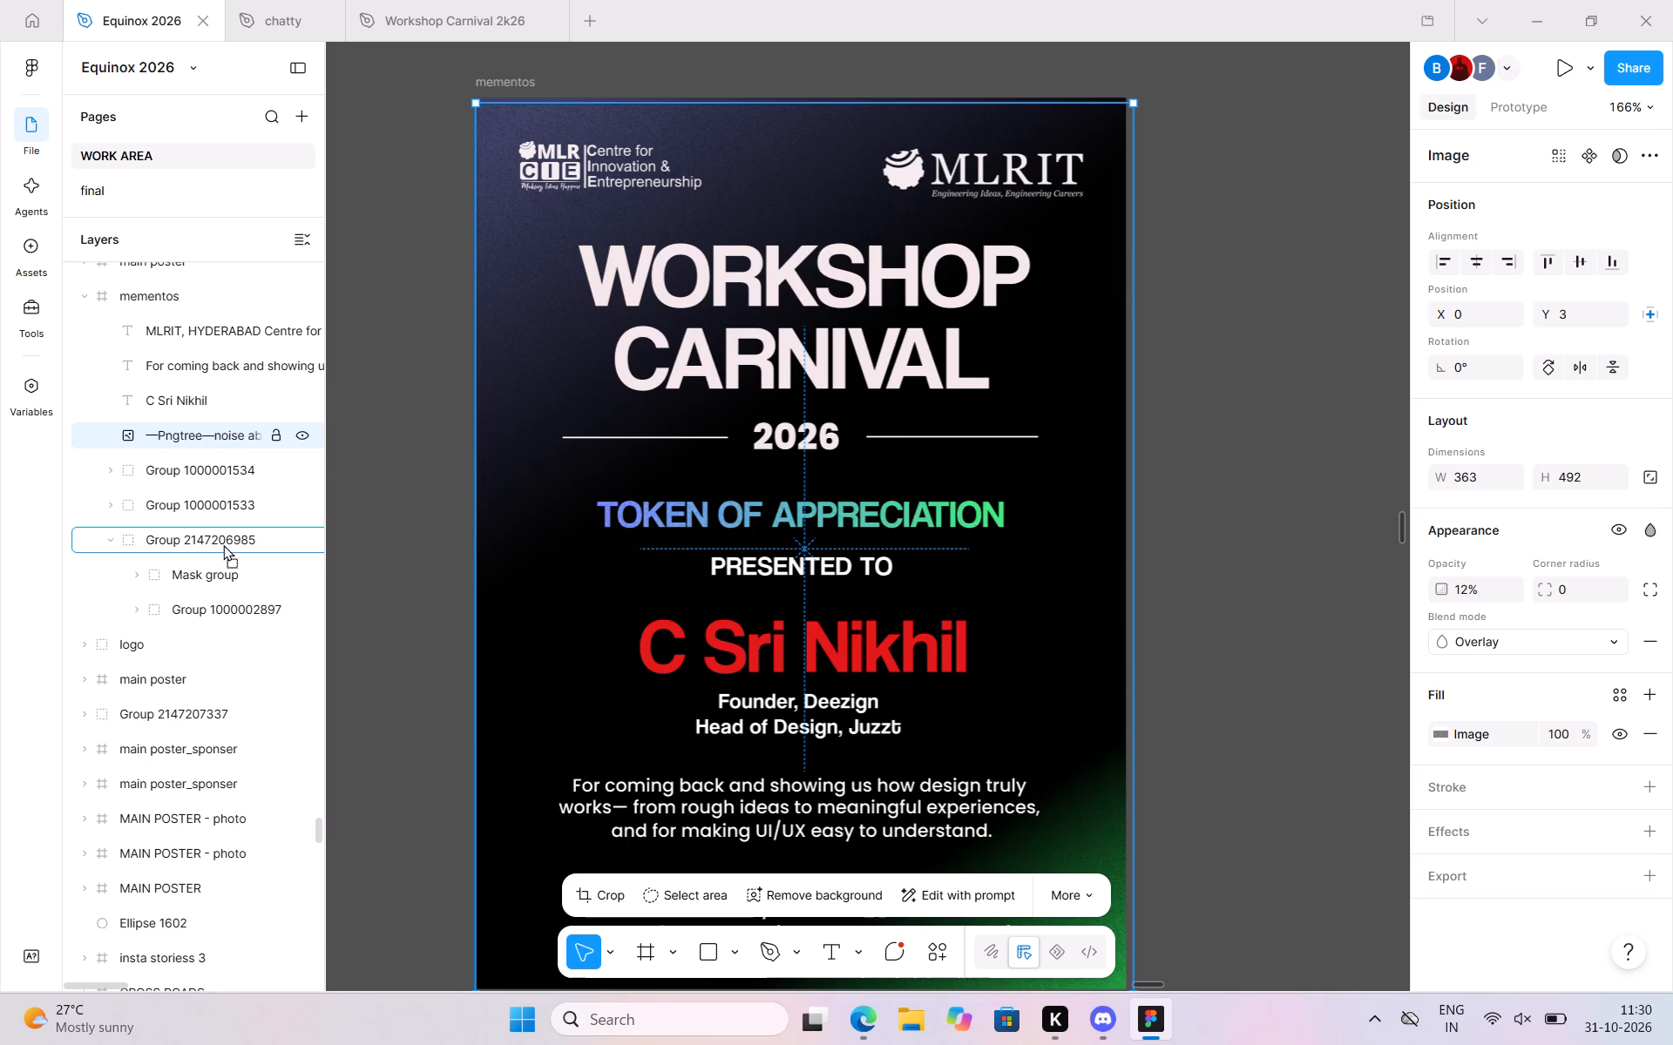
pyautogui.moveTo(223, 544); pyautogui.dragTo(213, 621)
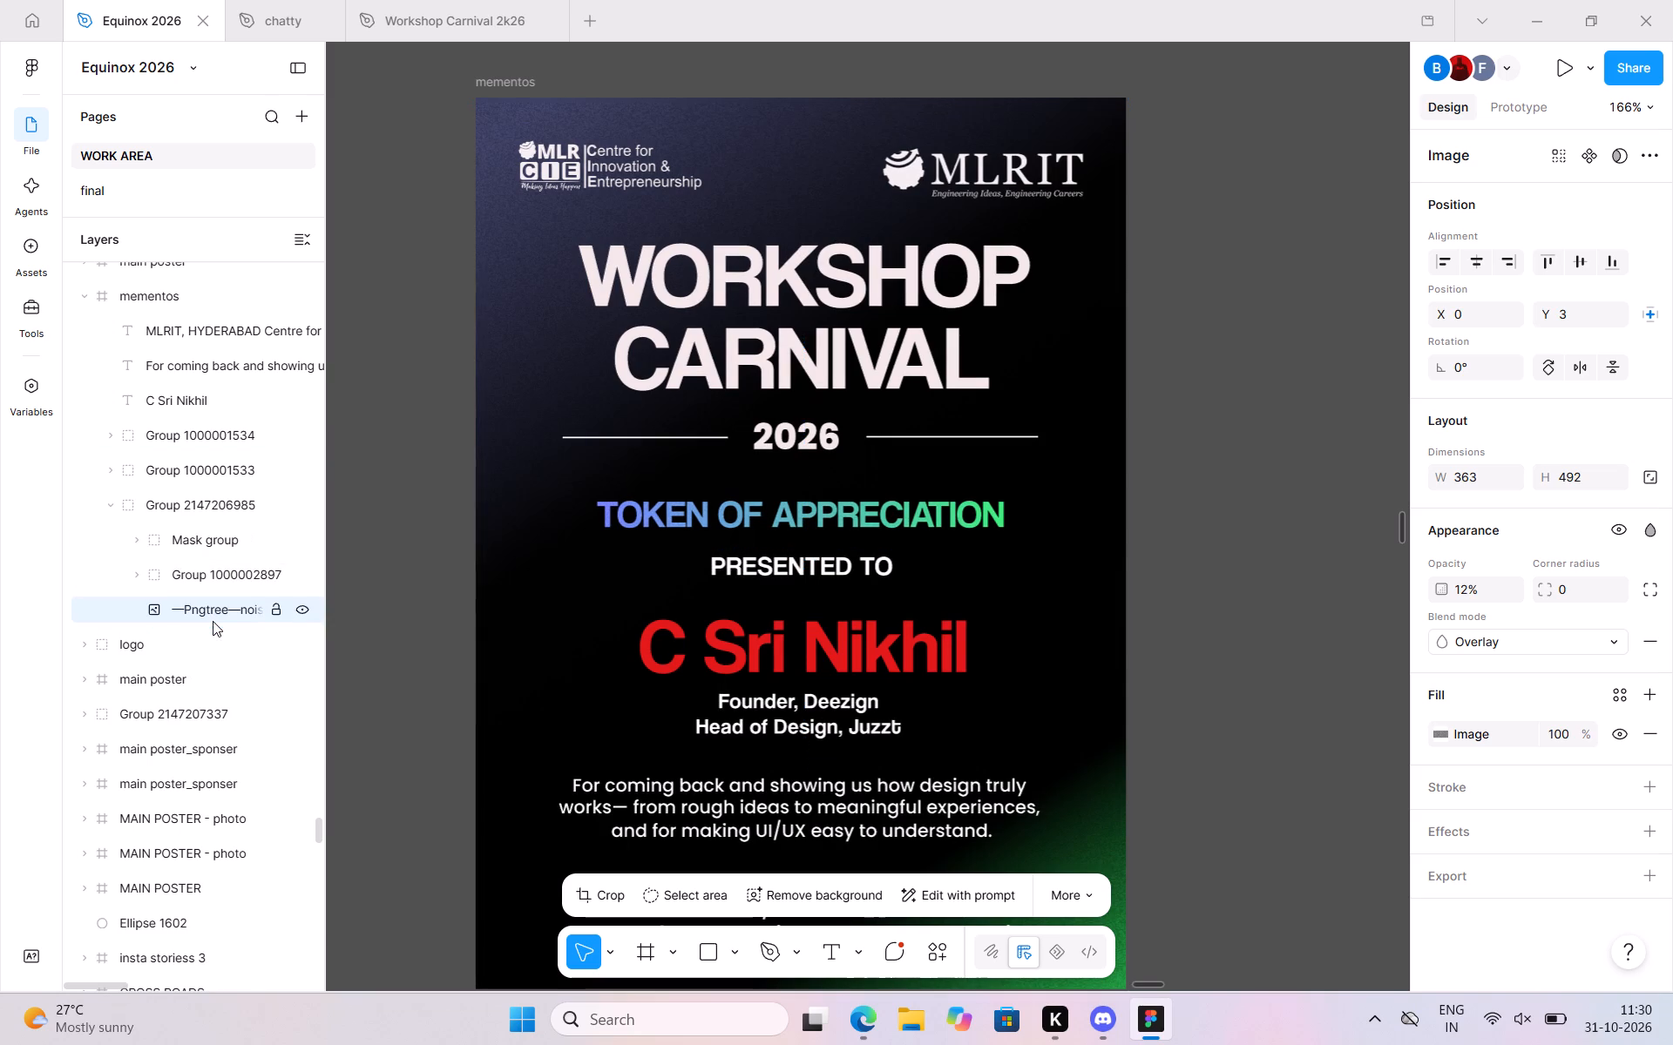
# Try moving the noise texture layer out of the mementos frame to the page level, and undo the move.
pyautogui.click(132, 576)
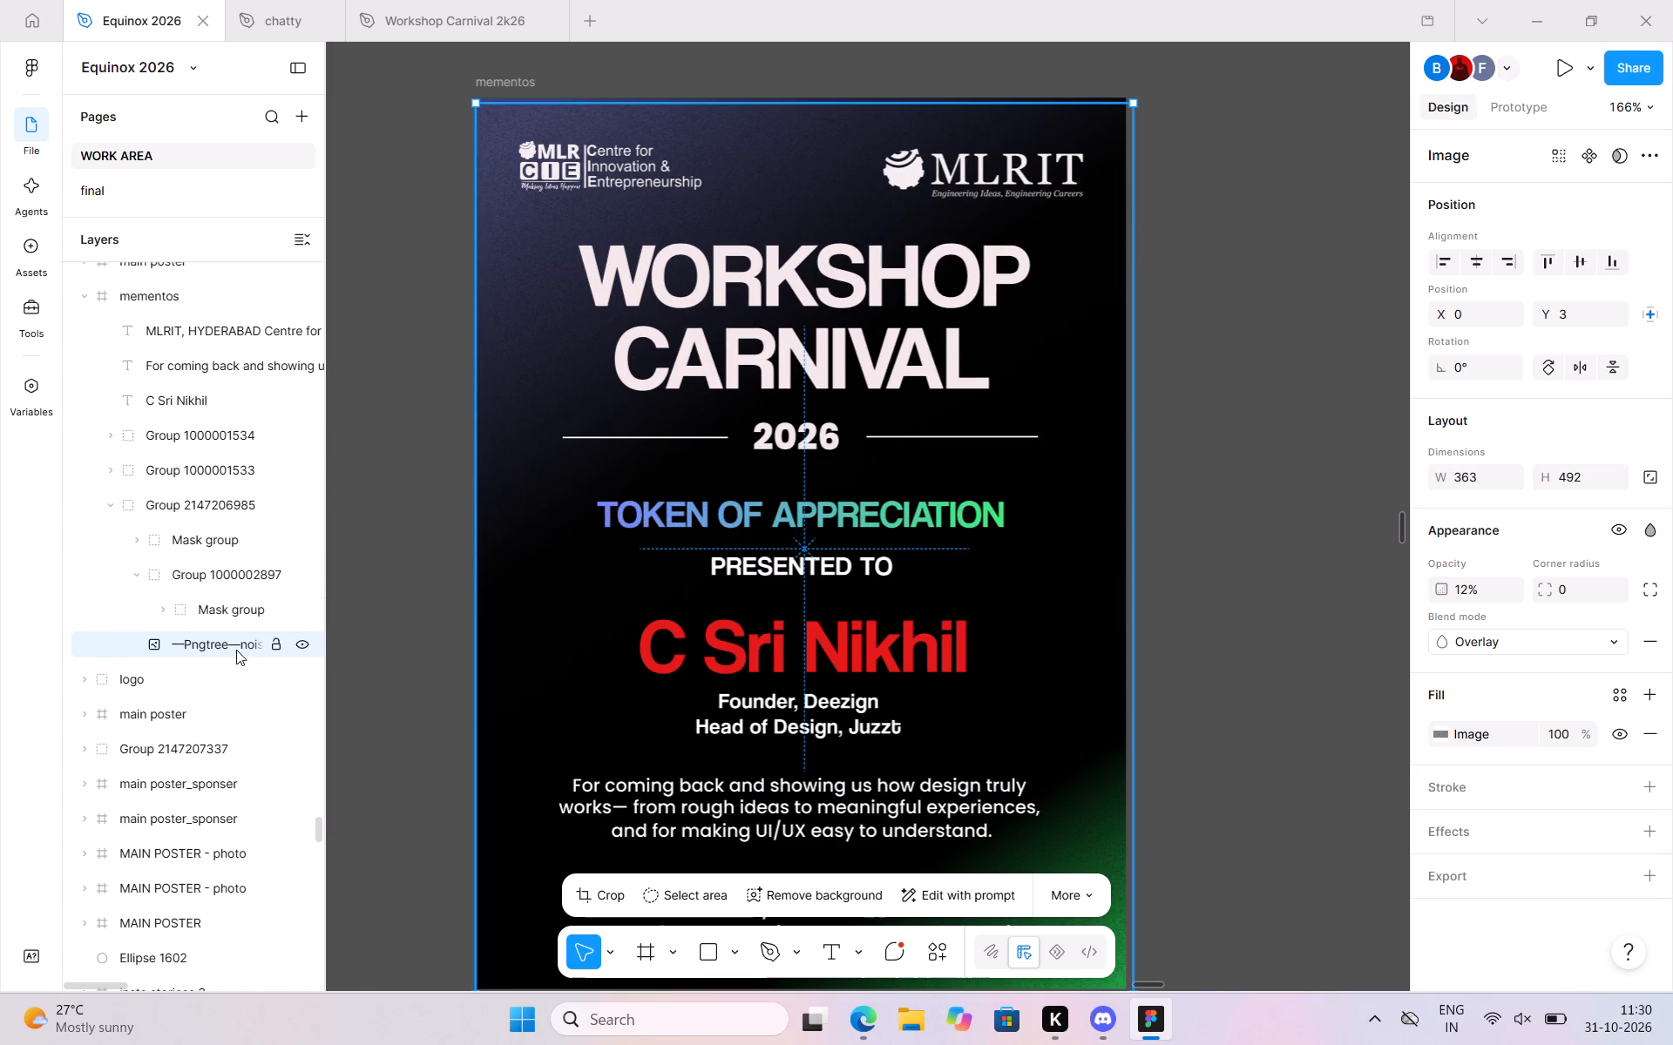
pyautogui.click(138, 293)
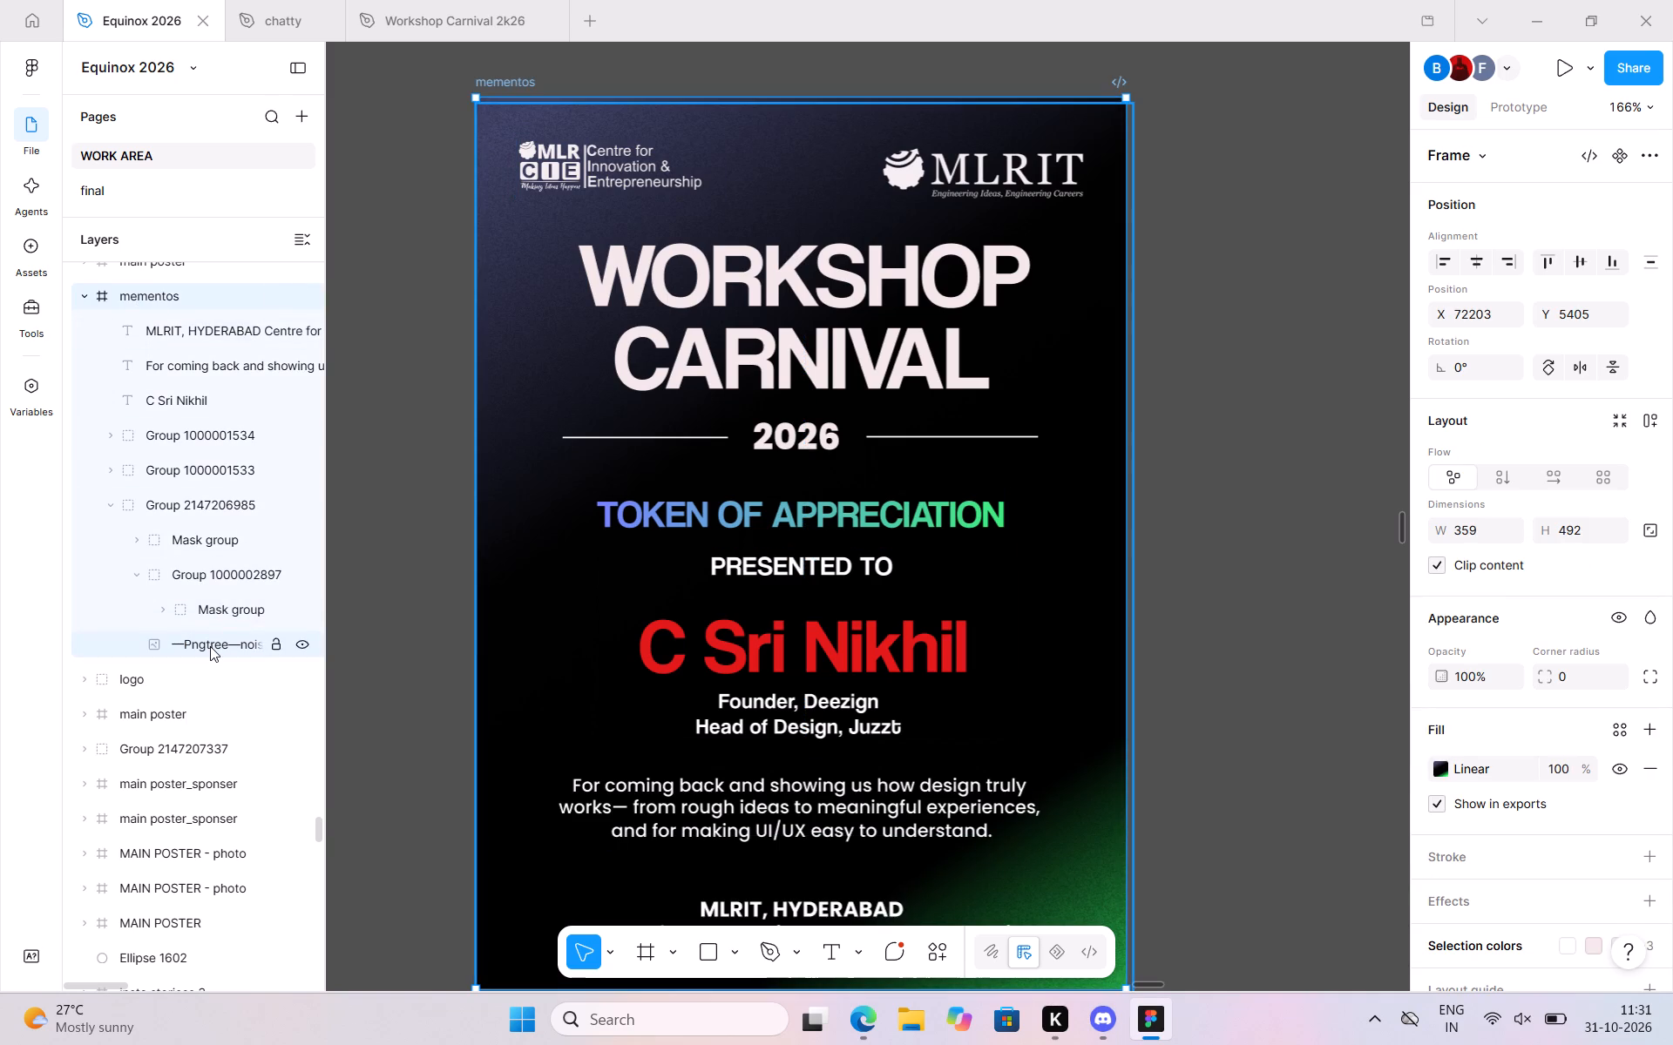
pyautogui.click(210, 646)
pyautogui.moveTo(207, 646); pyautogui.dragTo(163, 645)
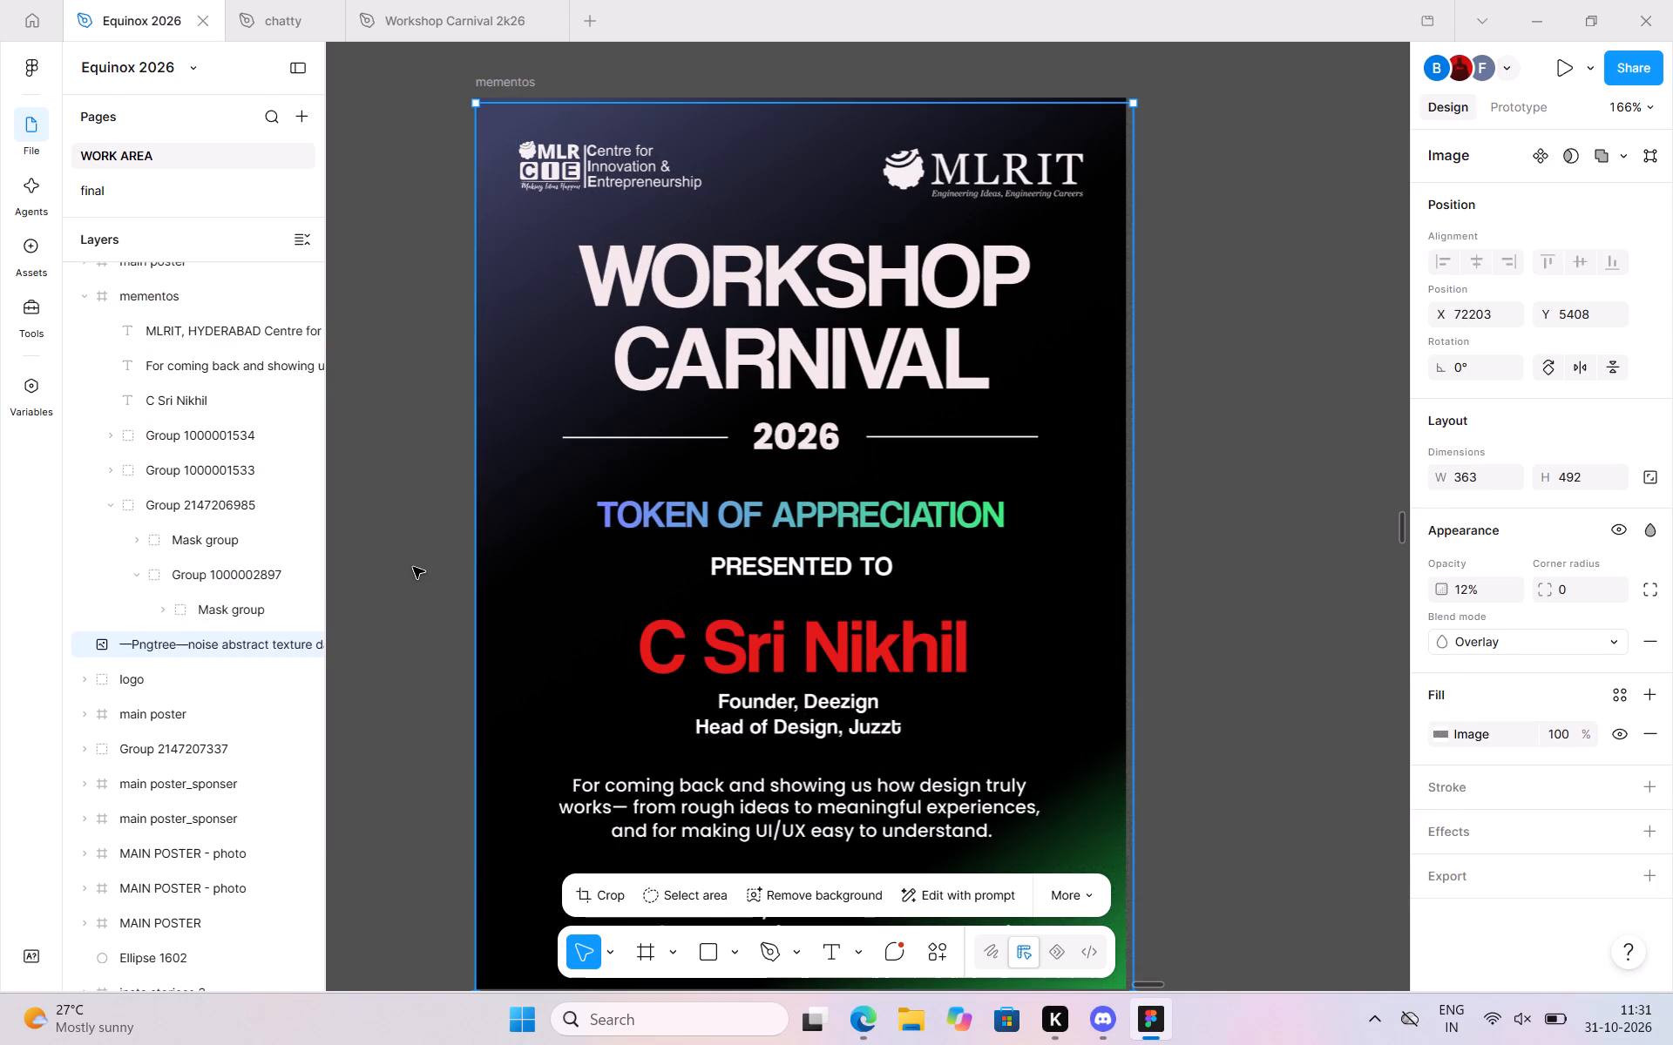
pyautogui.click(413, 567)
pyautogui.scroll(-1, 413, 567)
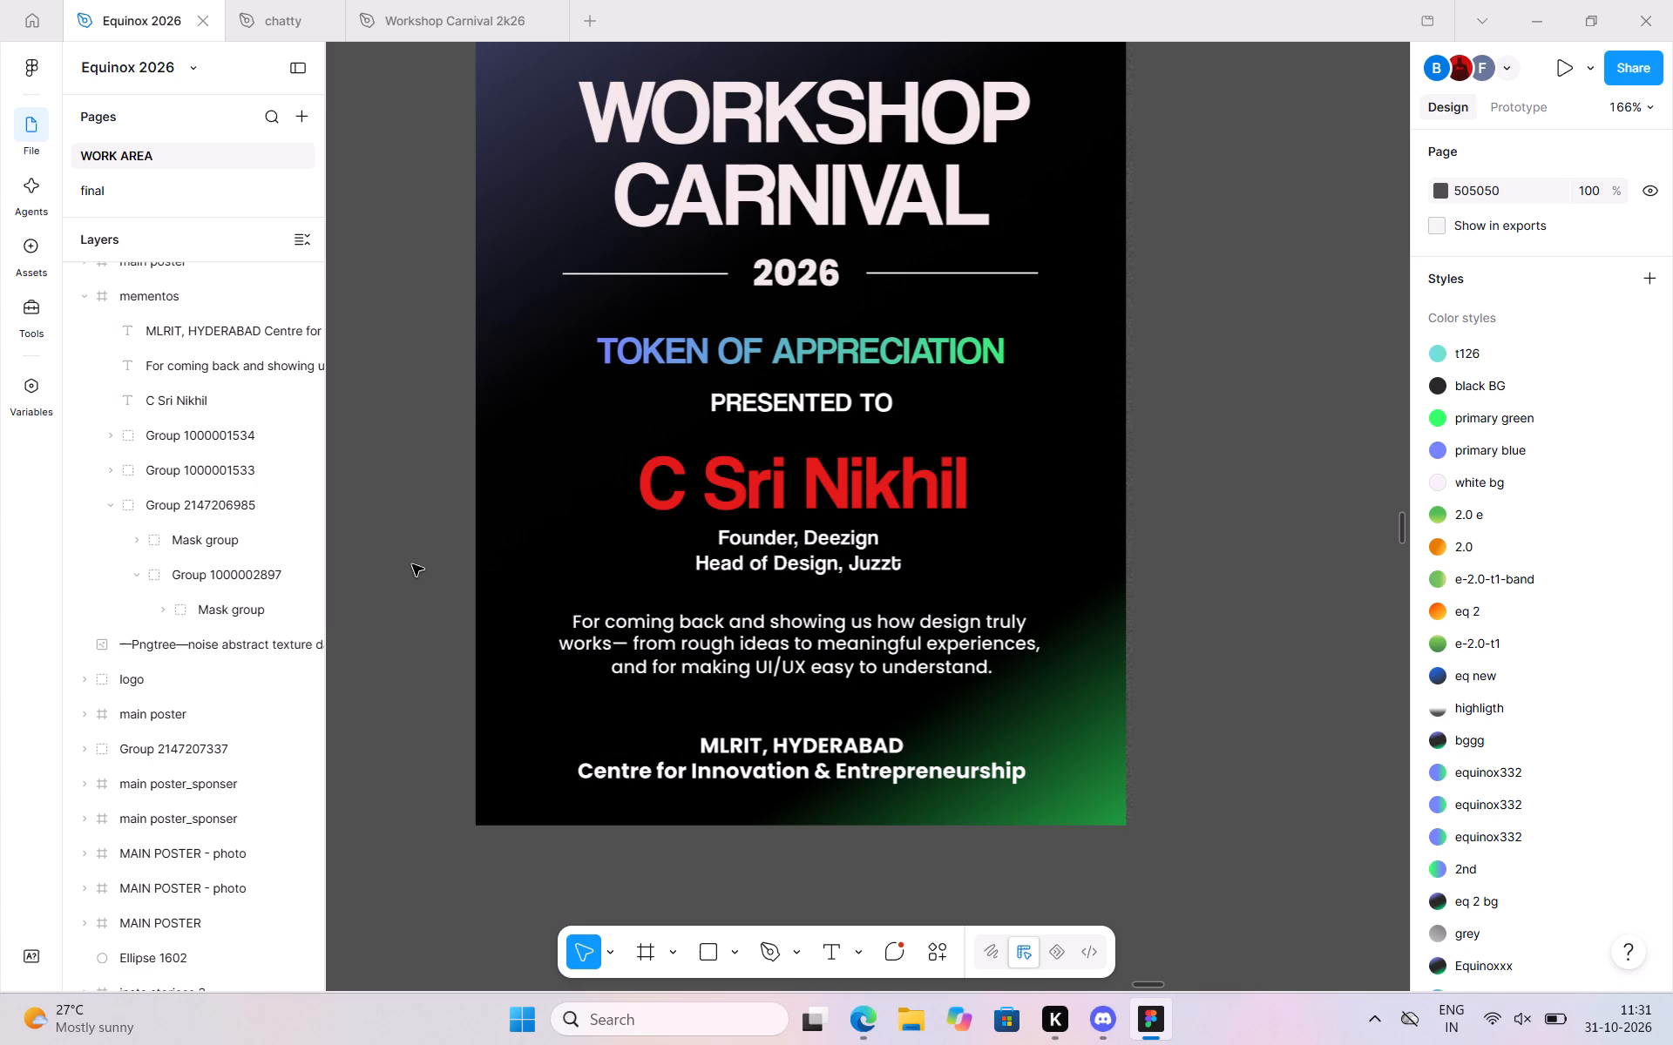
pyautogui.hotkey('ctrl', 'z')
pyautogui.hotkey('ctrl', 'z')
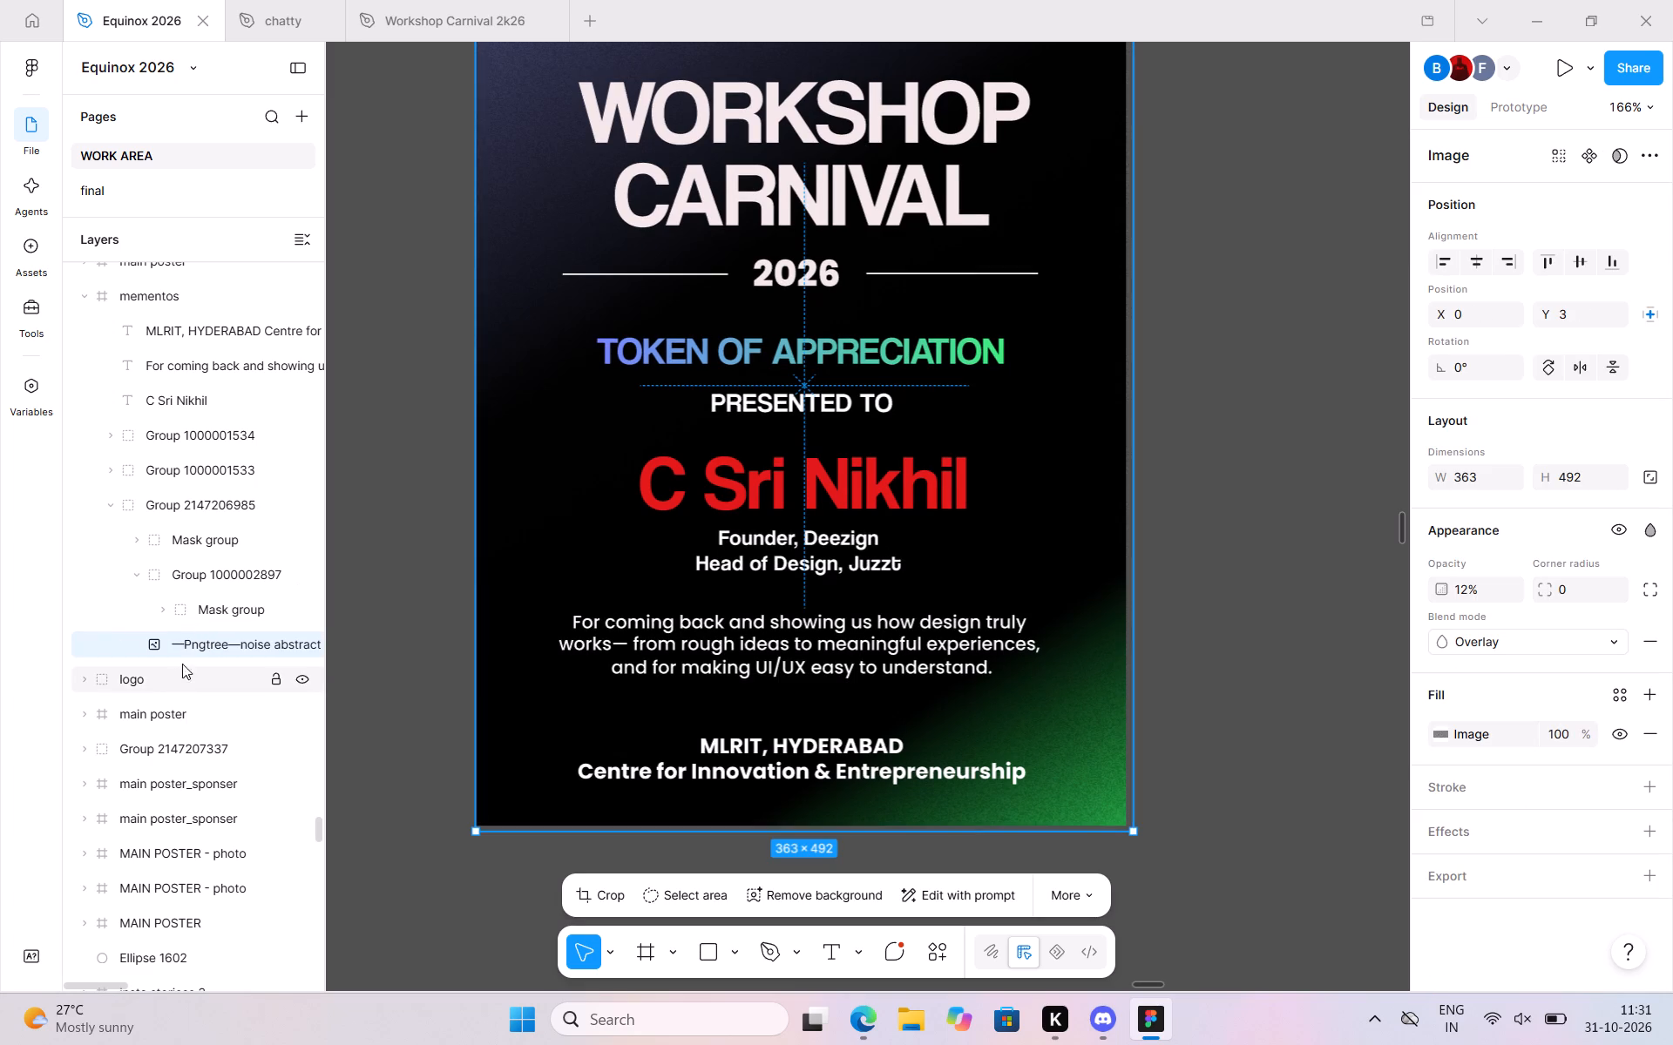
# Resize the noise texture to start at Y 0 with height 495 and meet the mementos frame's right edge.
pyautogui.scroll(4, 387, 502)
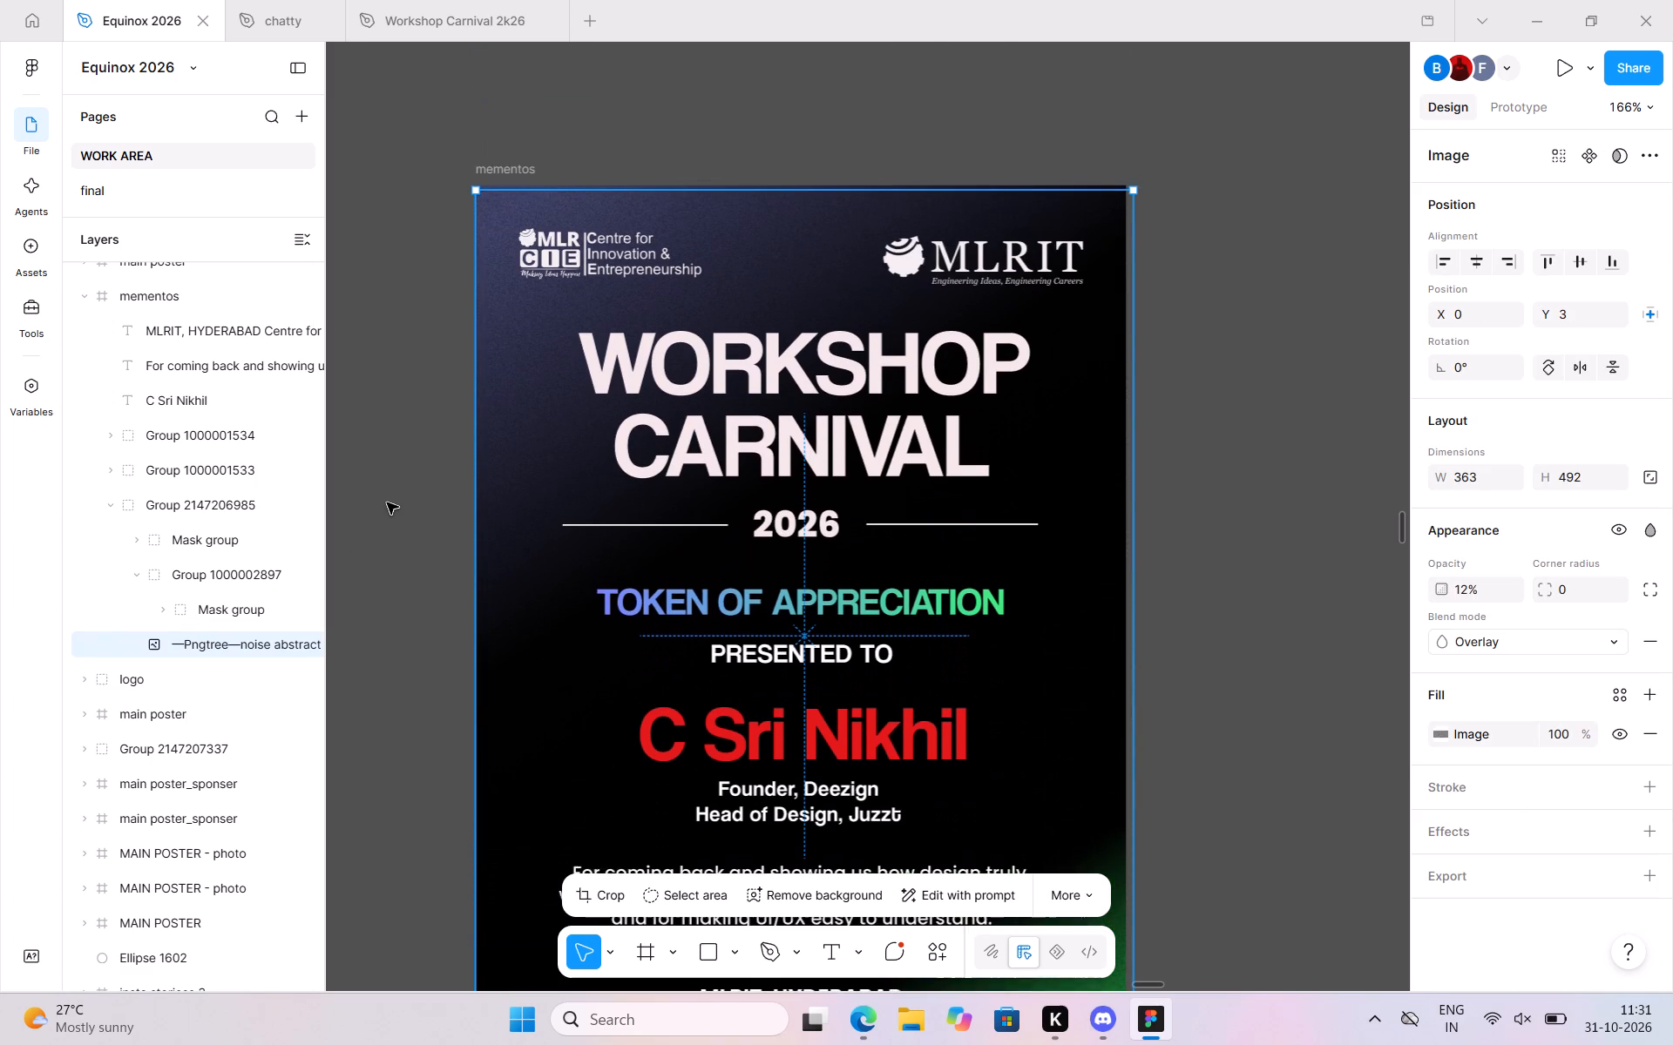
pyautogui.scroll(1, 387, 502)
pyautogui.moveTo(866, 192); pyautogui.dragTo(869, 181)
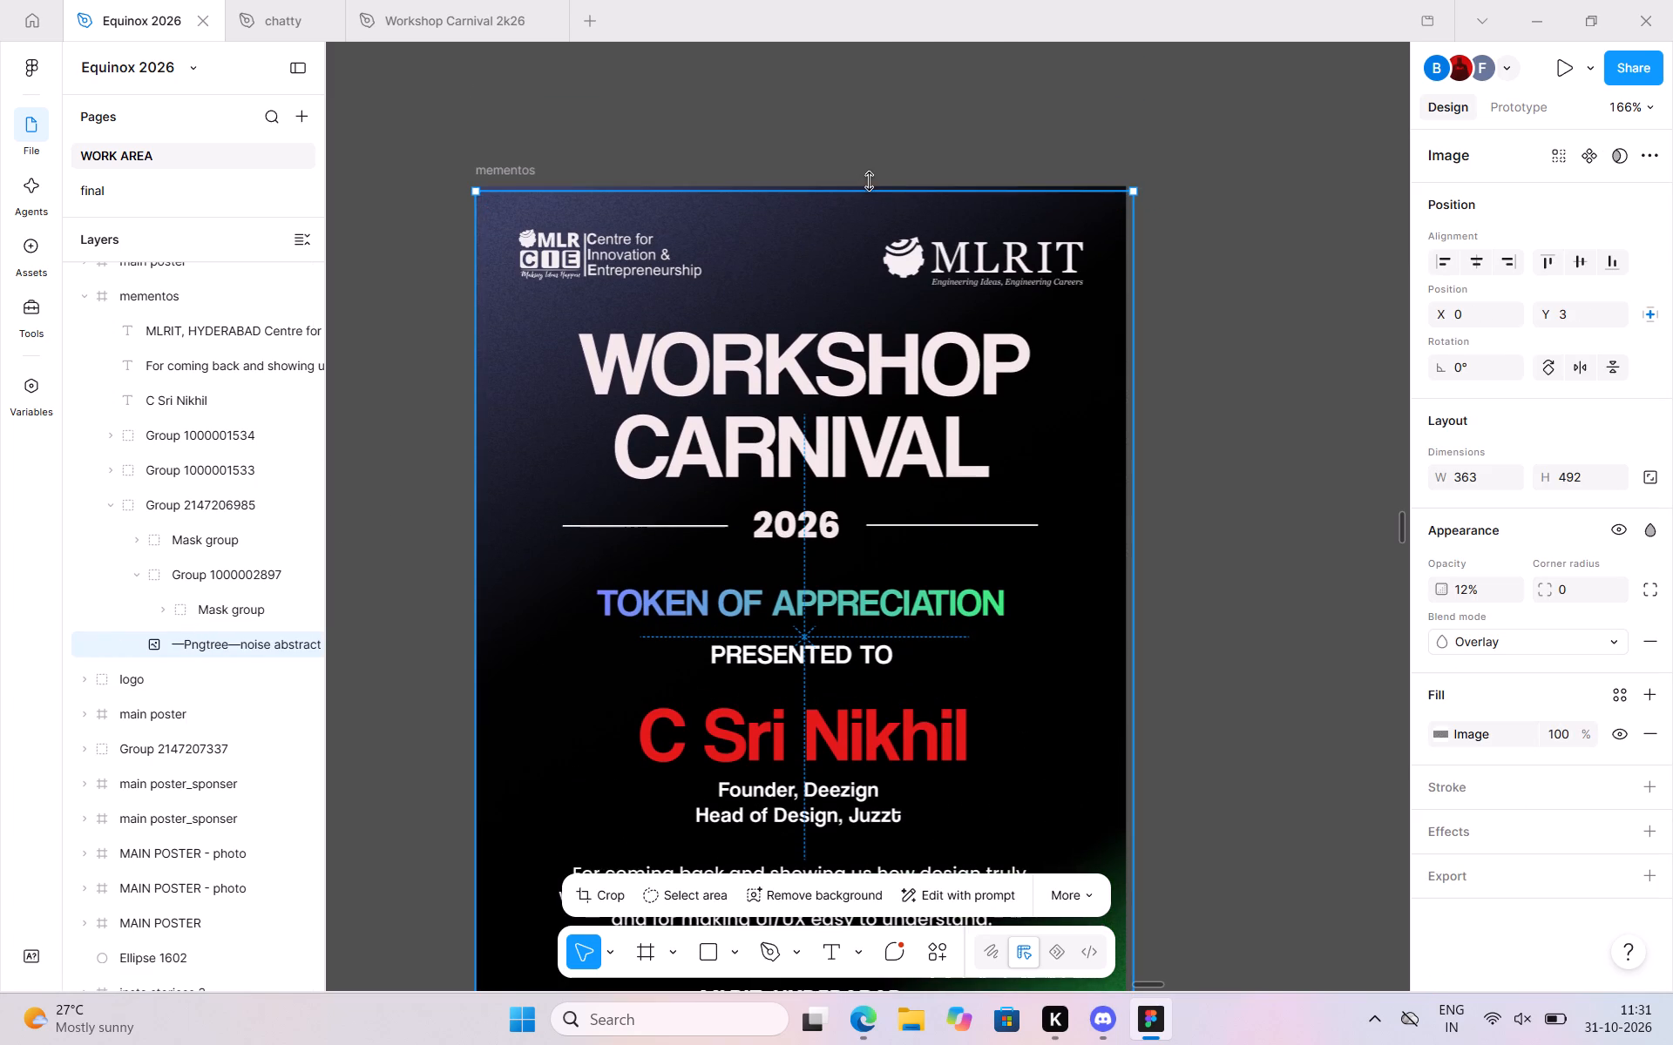
pyautogui.moveTo(869, 181); pyautogui.dragTo(869, 179)
pyautogui.click(869, 179)
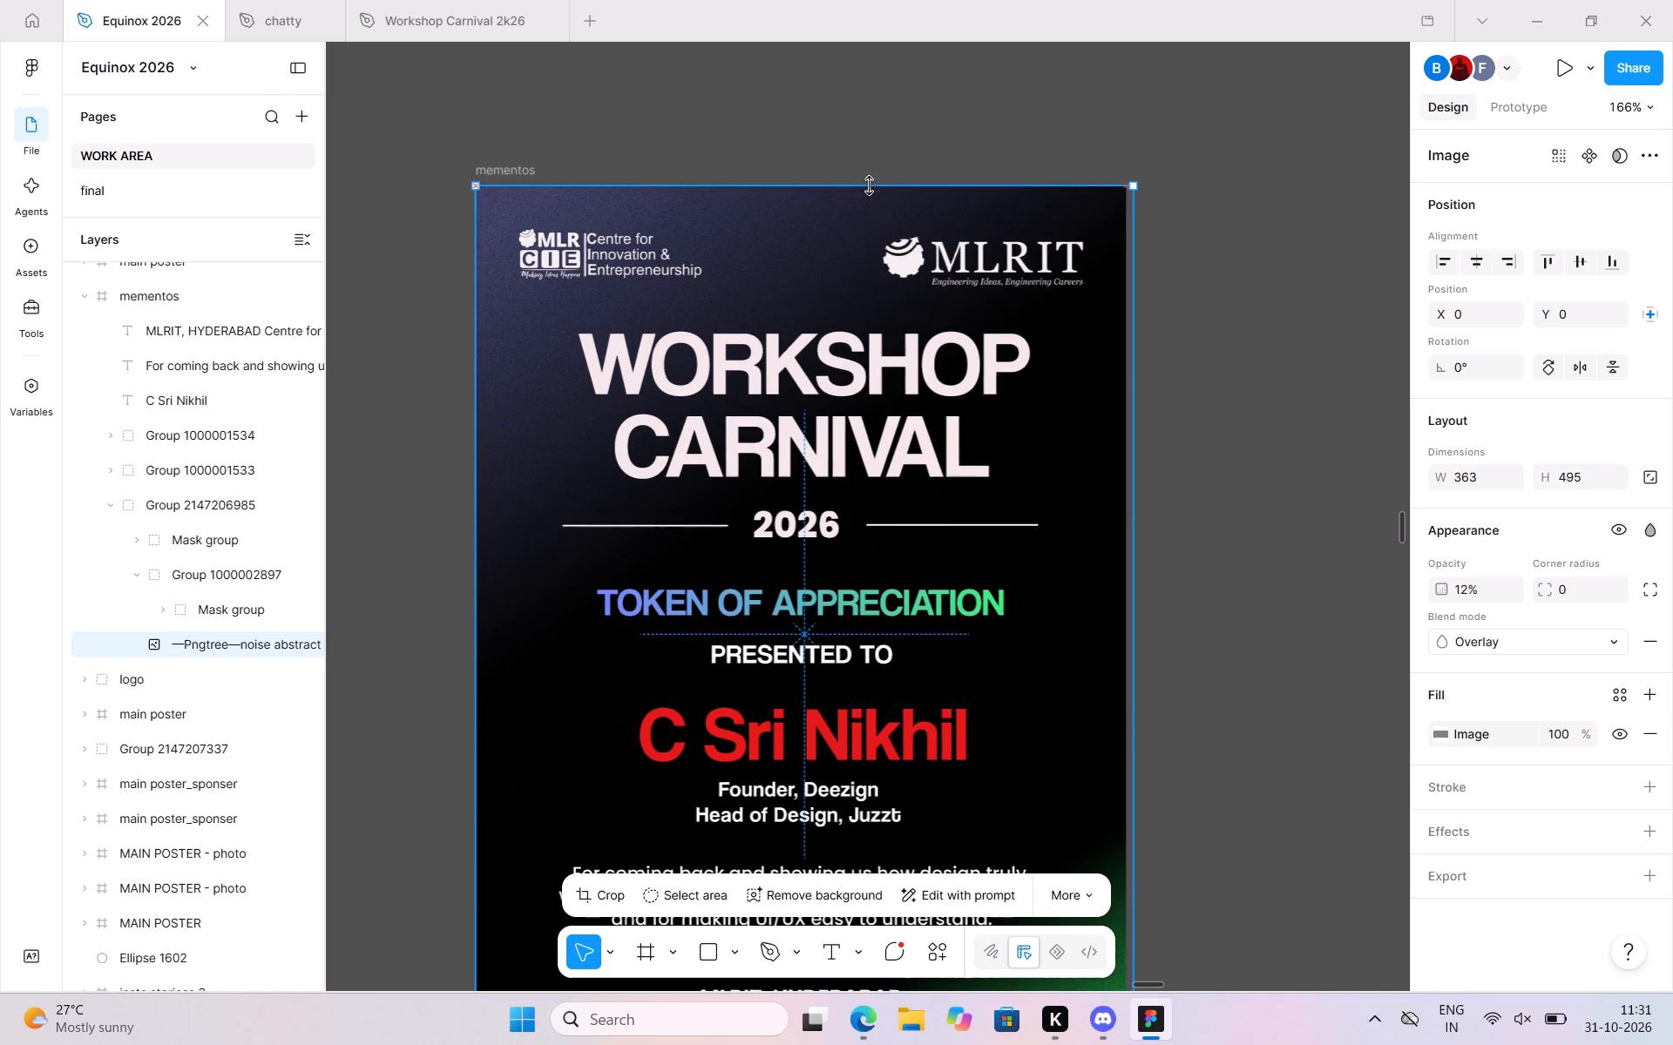
pyautogui.moveTo(1131, 342); pyautogui.dragTo(1125, 344)
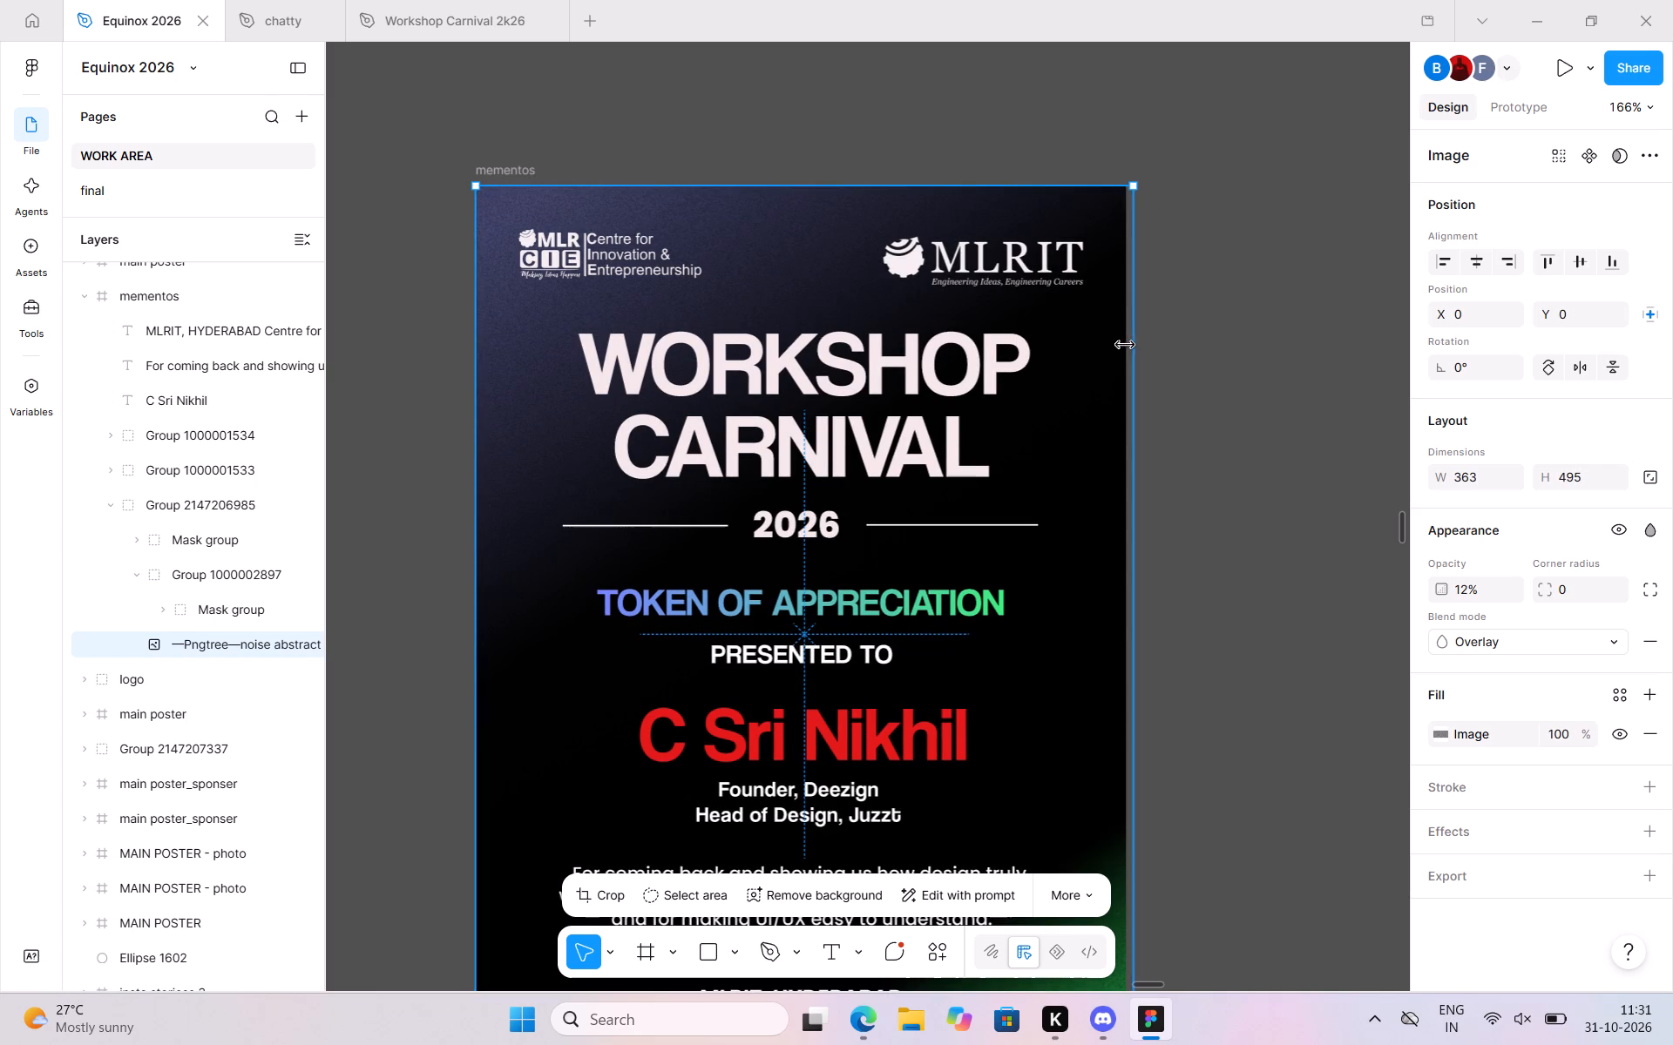
pyautogui.moveTo(1125, 344); pyautogui.dragTo(1123, 347)
pyautogui.click(1316, 405)
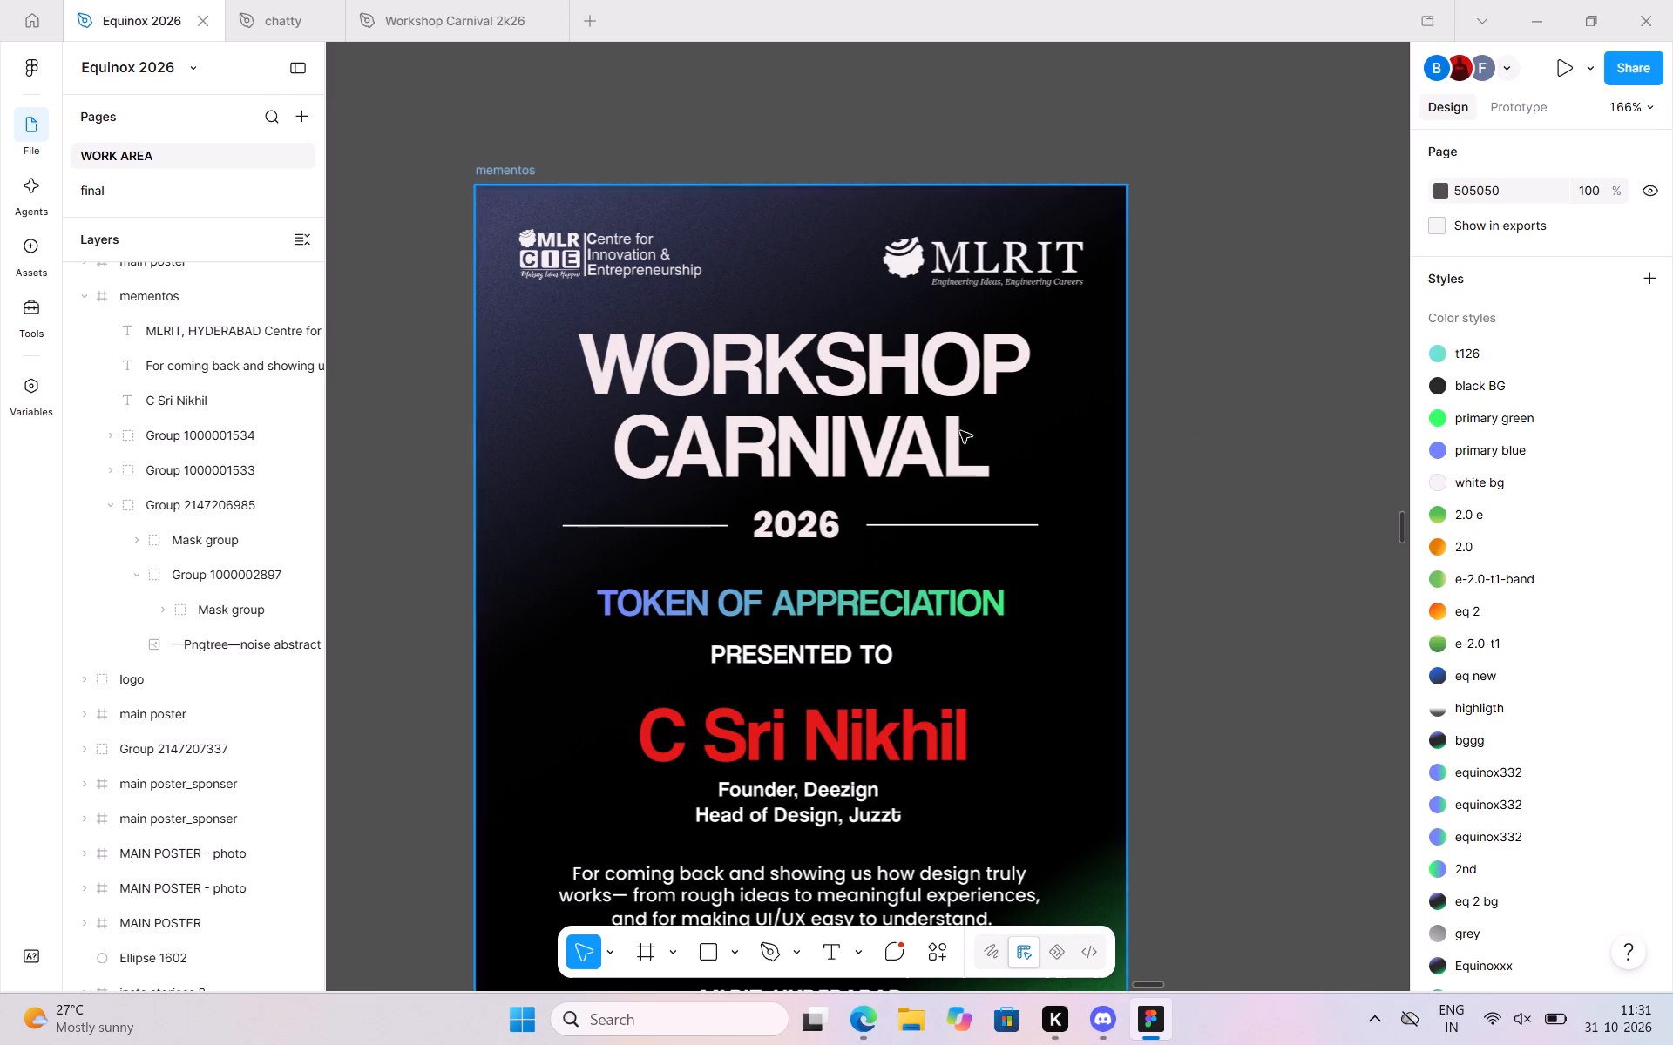
# Delete the Workshop Carnival 2026 title group from the mementos frame.
pyautogui.click(874, 411)
pyautogui.press('Delete')
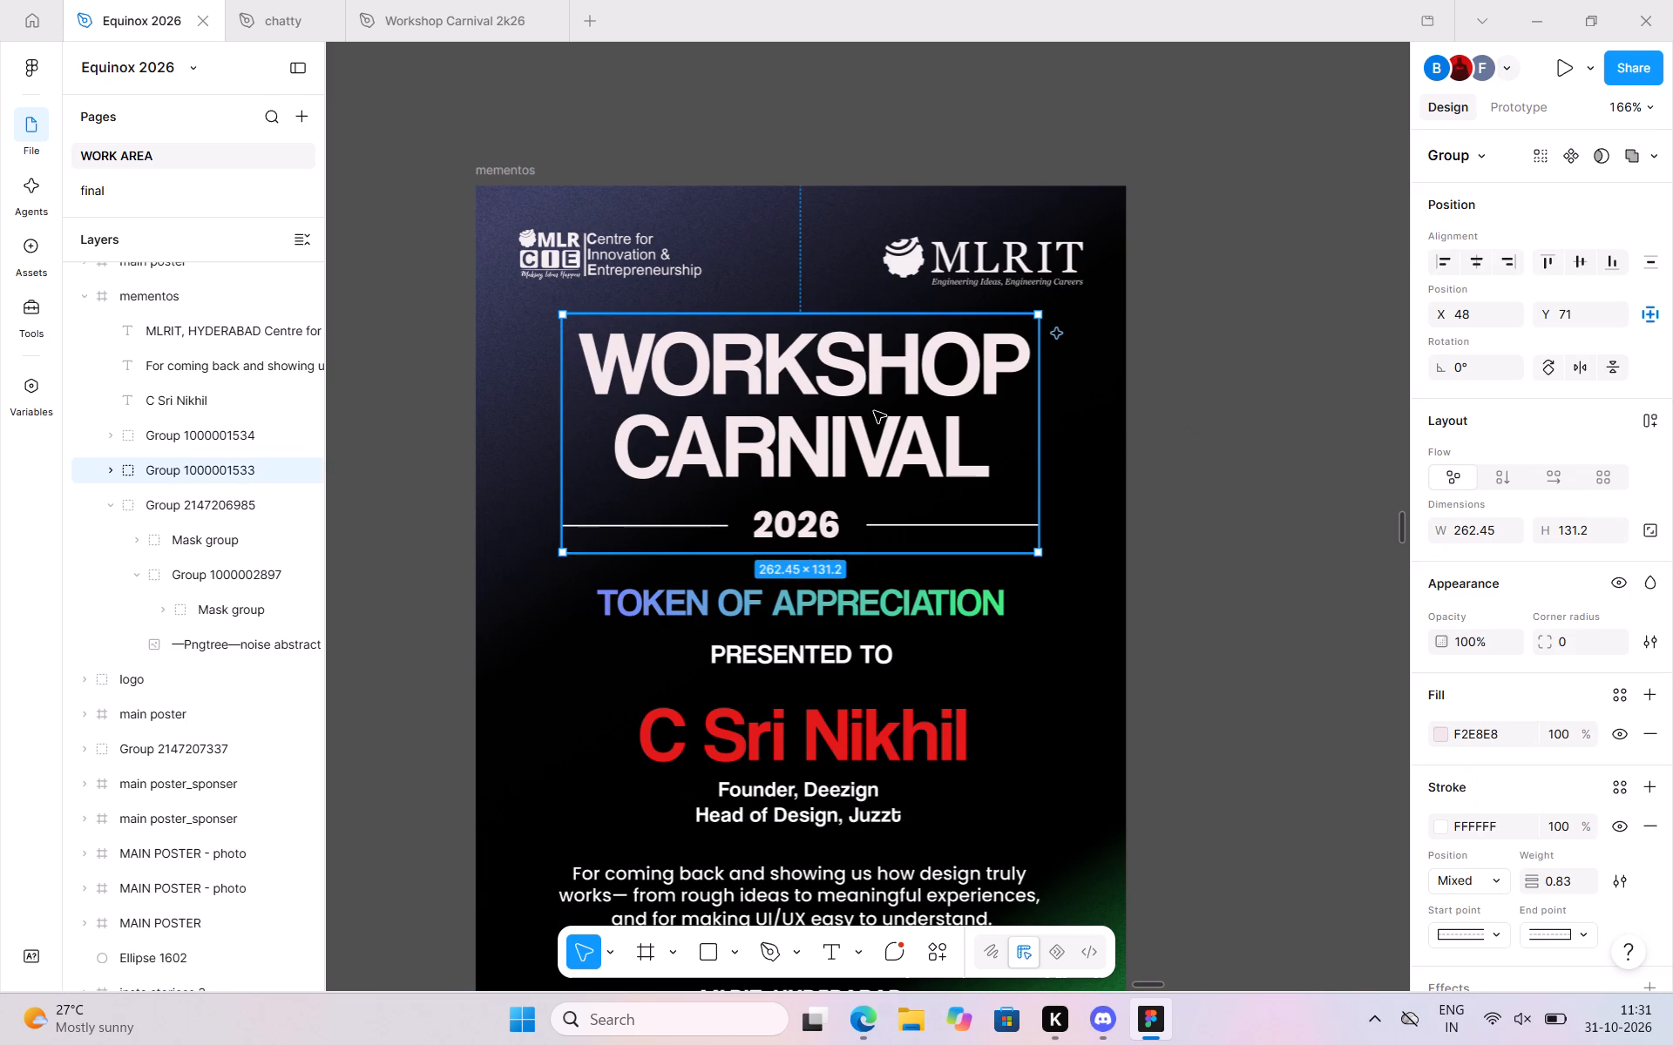
# Duplicate the Equinox title group from the main poster and place the copy on the canvas below the mementos frame.
pyautogui.scroll(1, 874, 411)
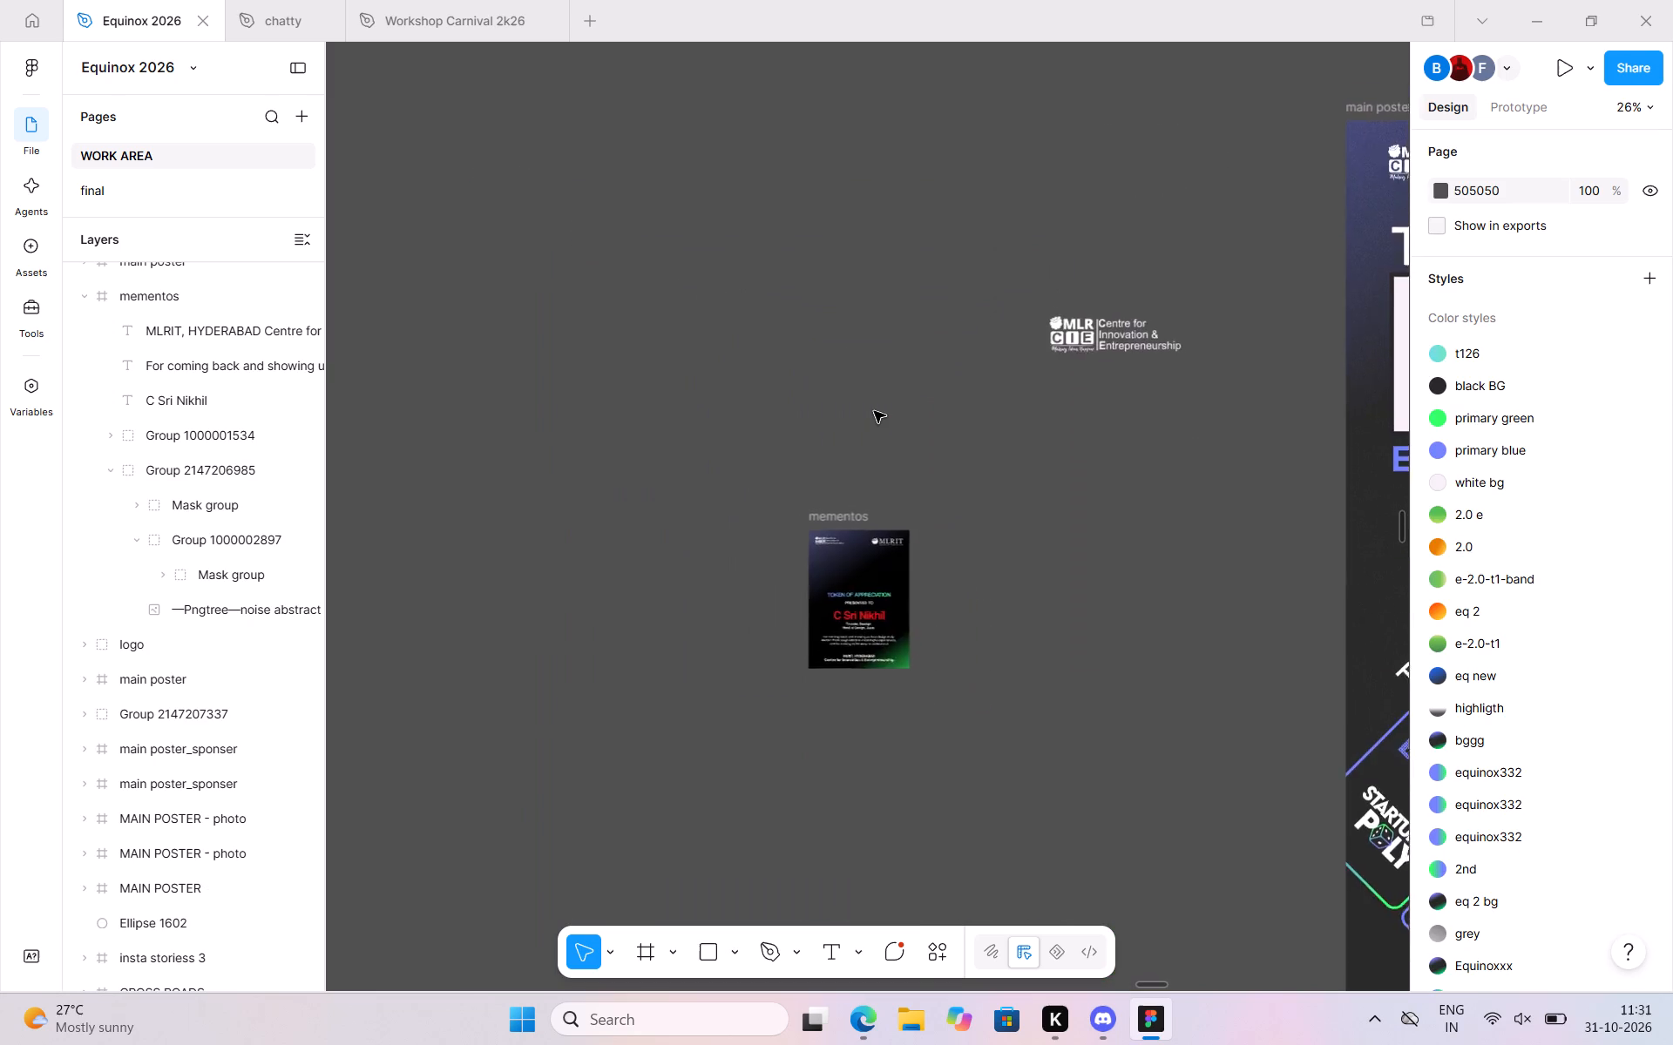
pyautogui.scroll(1, 874, 411)
pyautogui.hscroll(-2, 874, 411)
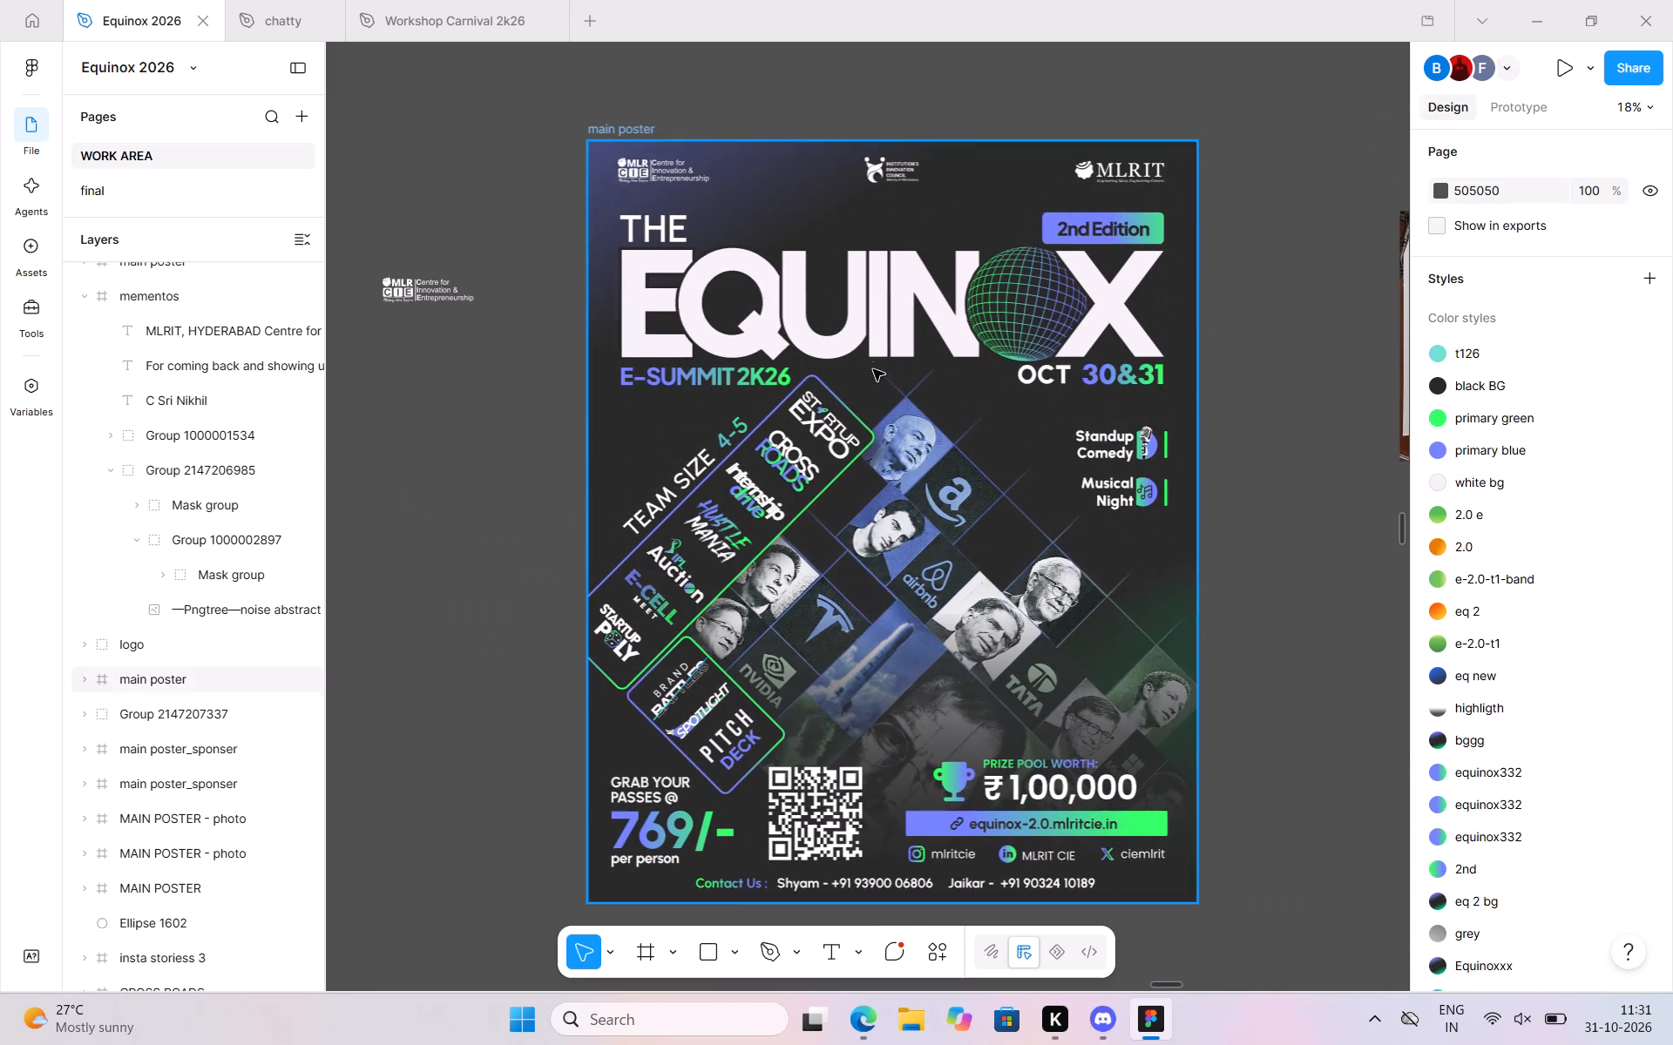
pyautogui.tripleClick(872, 353)
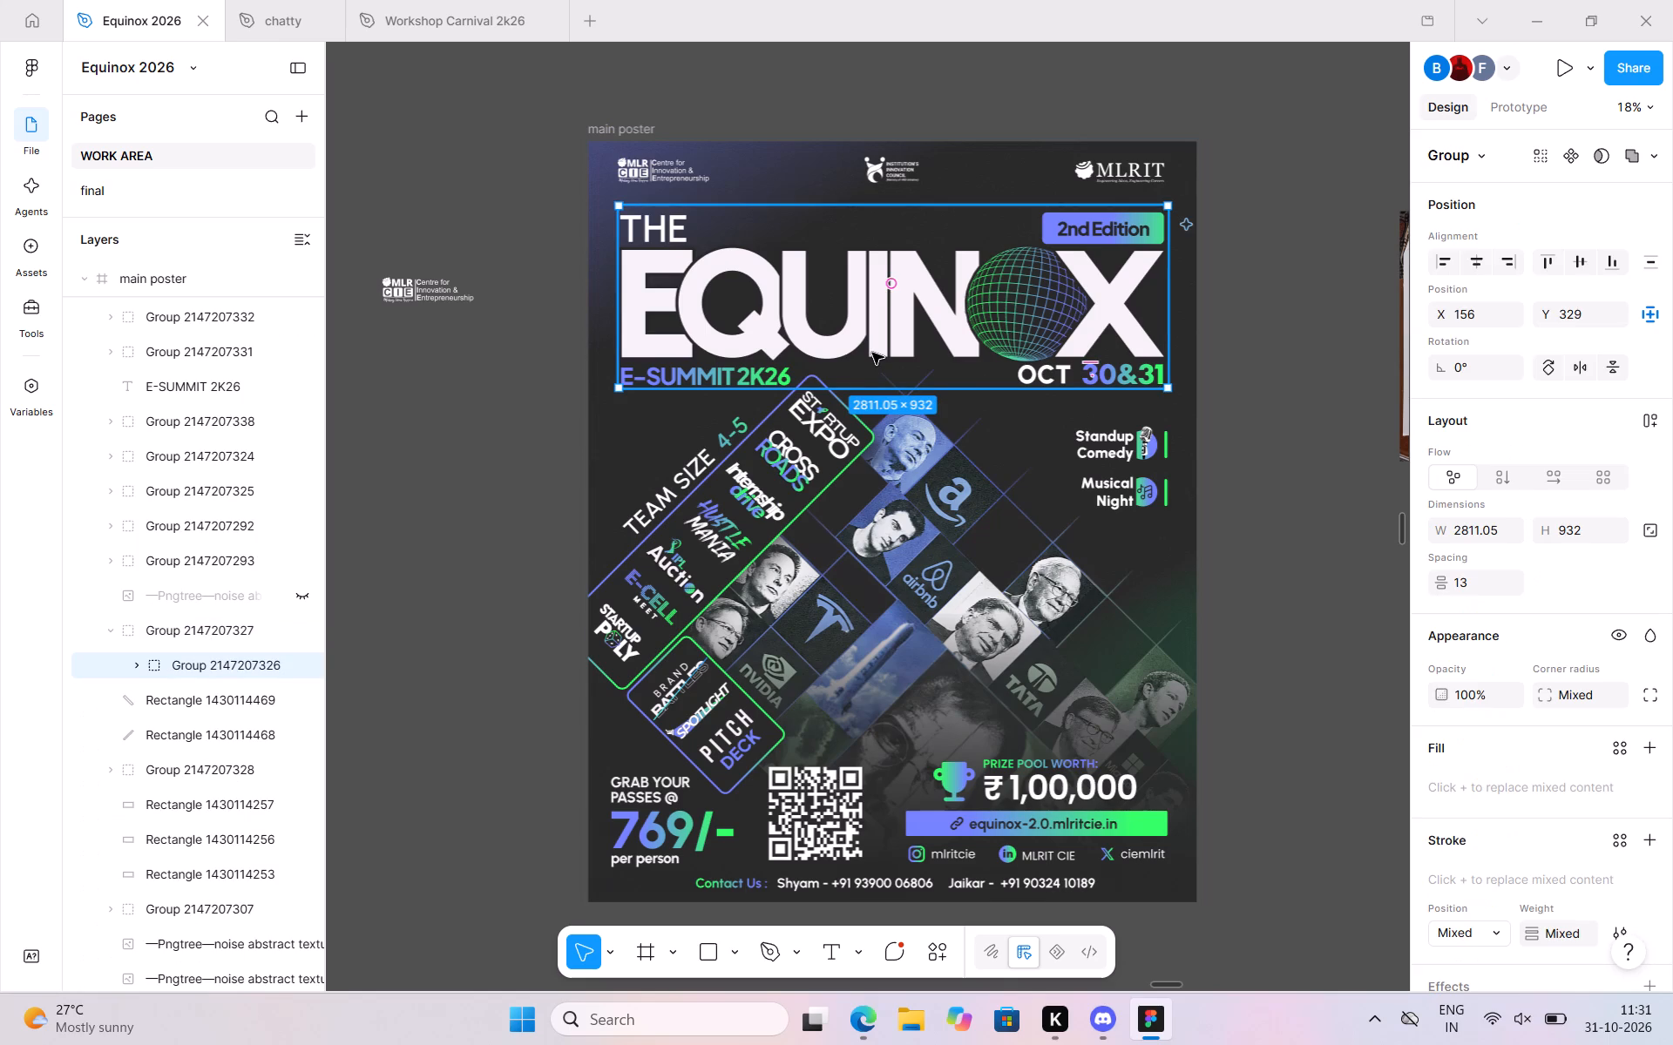
pyautogui.keyDown('alt'); pyautogui.moveTo(872, 353); pyautogui.dragTo(262, 543); pyautogui.keyUp('alt')
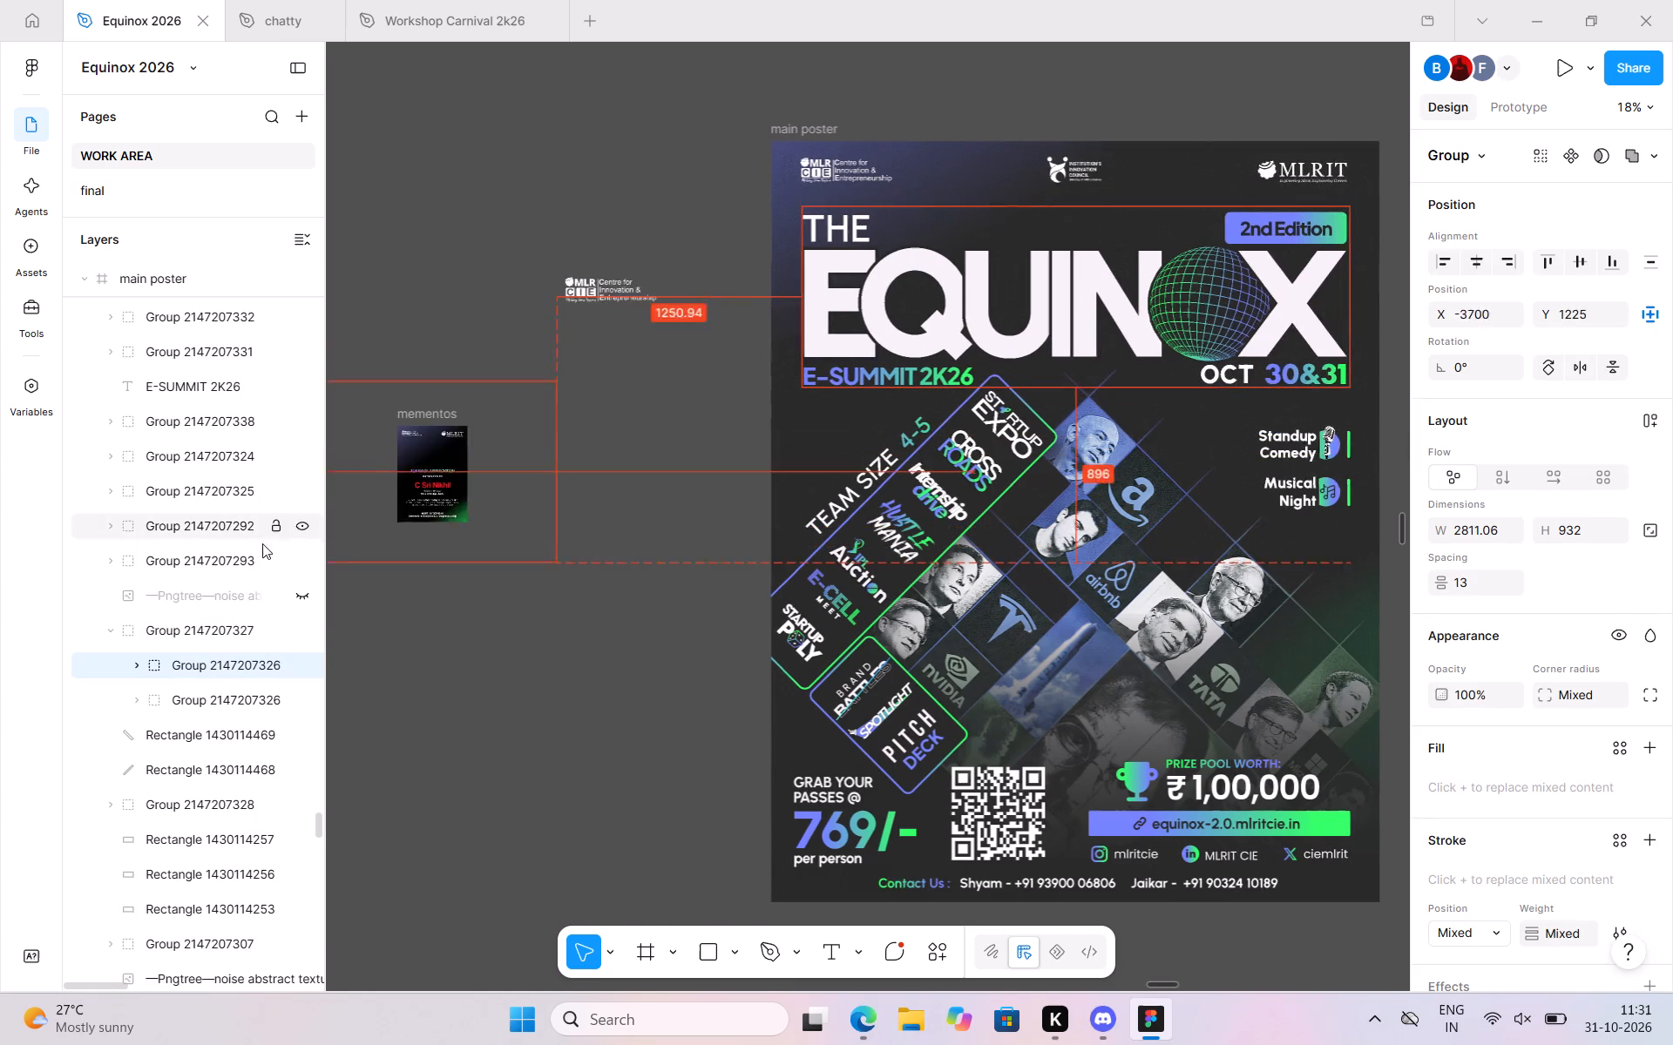
pyautogui.keyDown('alt'); pyautogui.moveTo(262, 543); pyautogui.dragTo(615, 741); pyautogui.keyUp('alt')
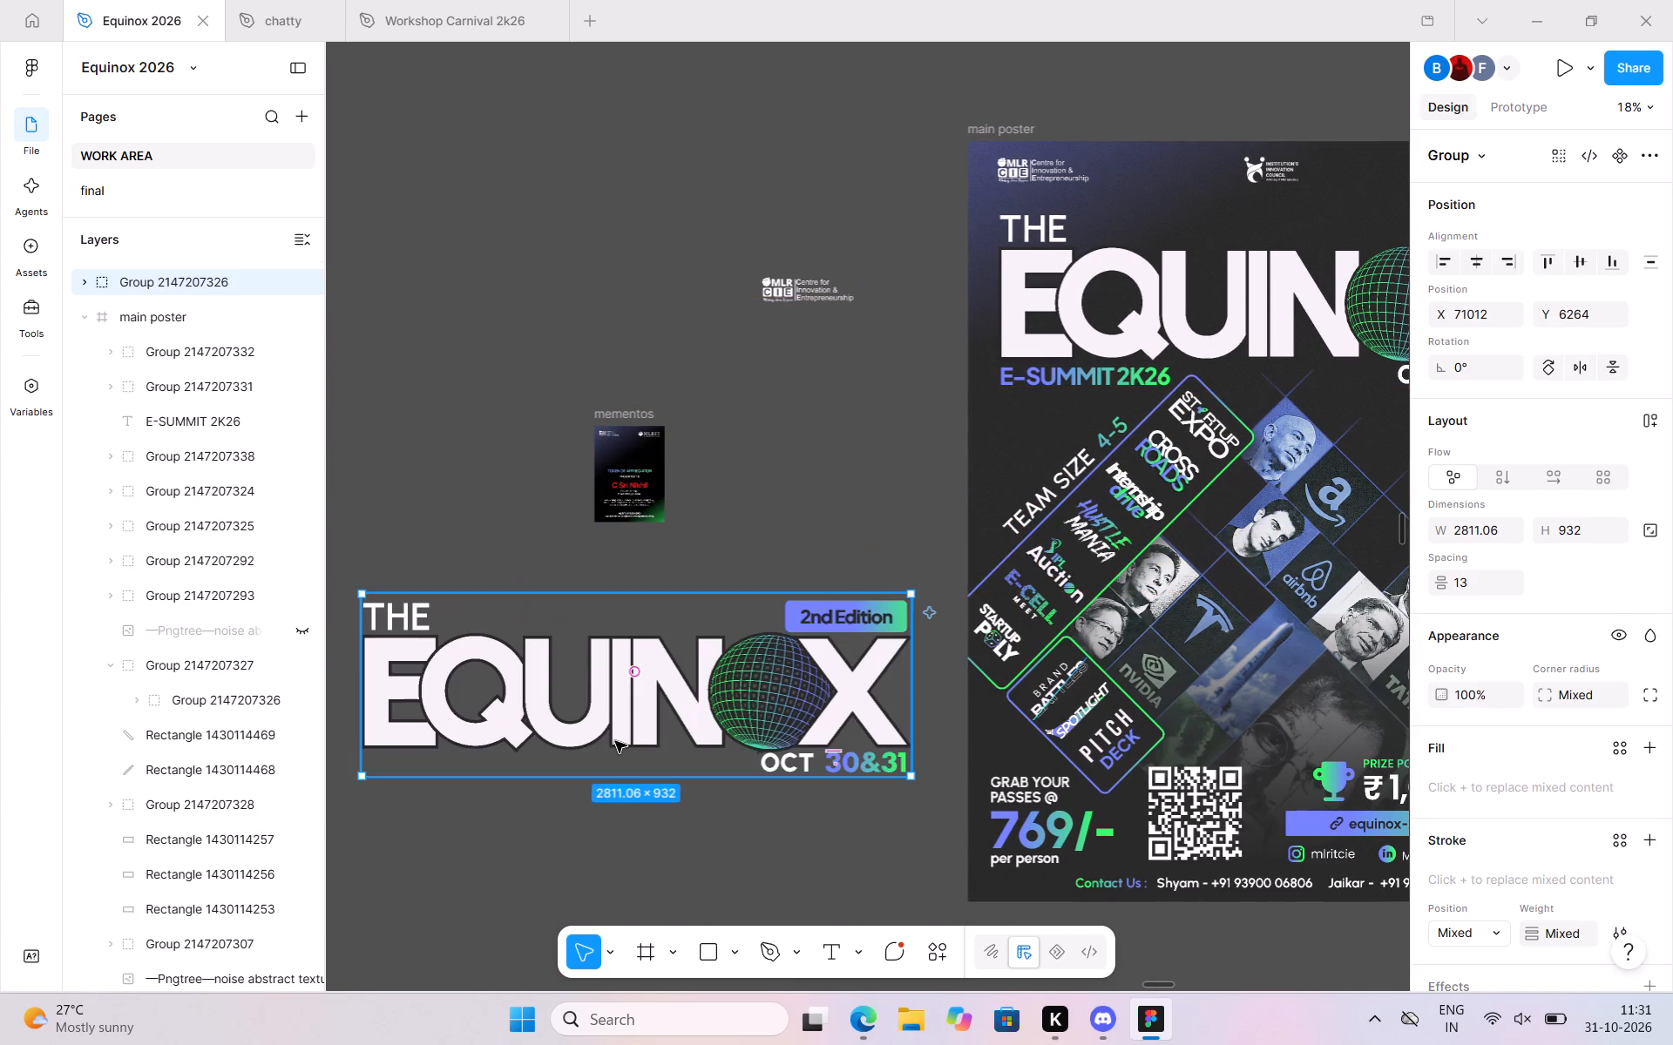
# Scale the copied Equinox title group down proportionally to about 344 wide, keeping it on the canvas below the mementos frame.
pyautogui.press('k')
pyautogui.moveTo(904, 773); pyautogui.dragTo(534, 617)
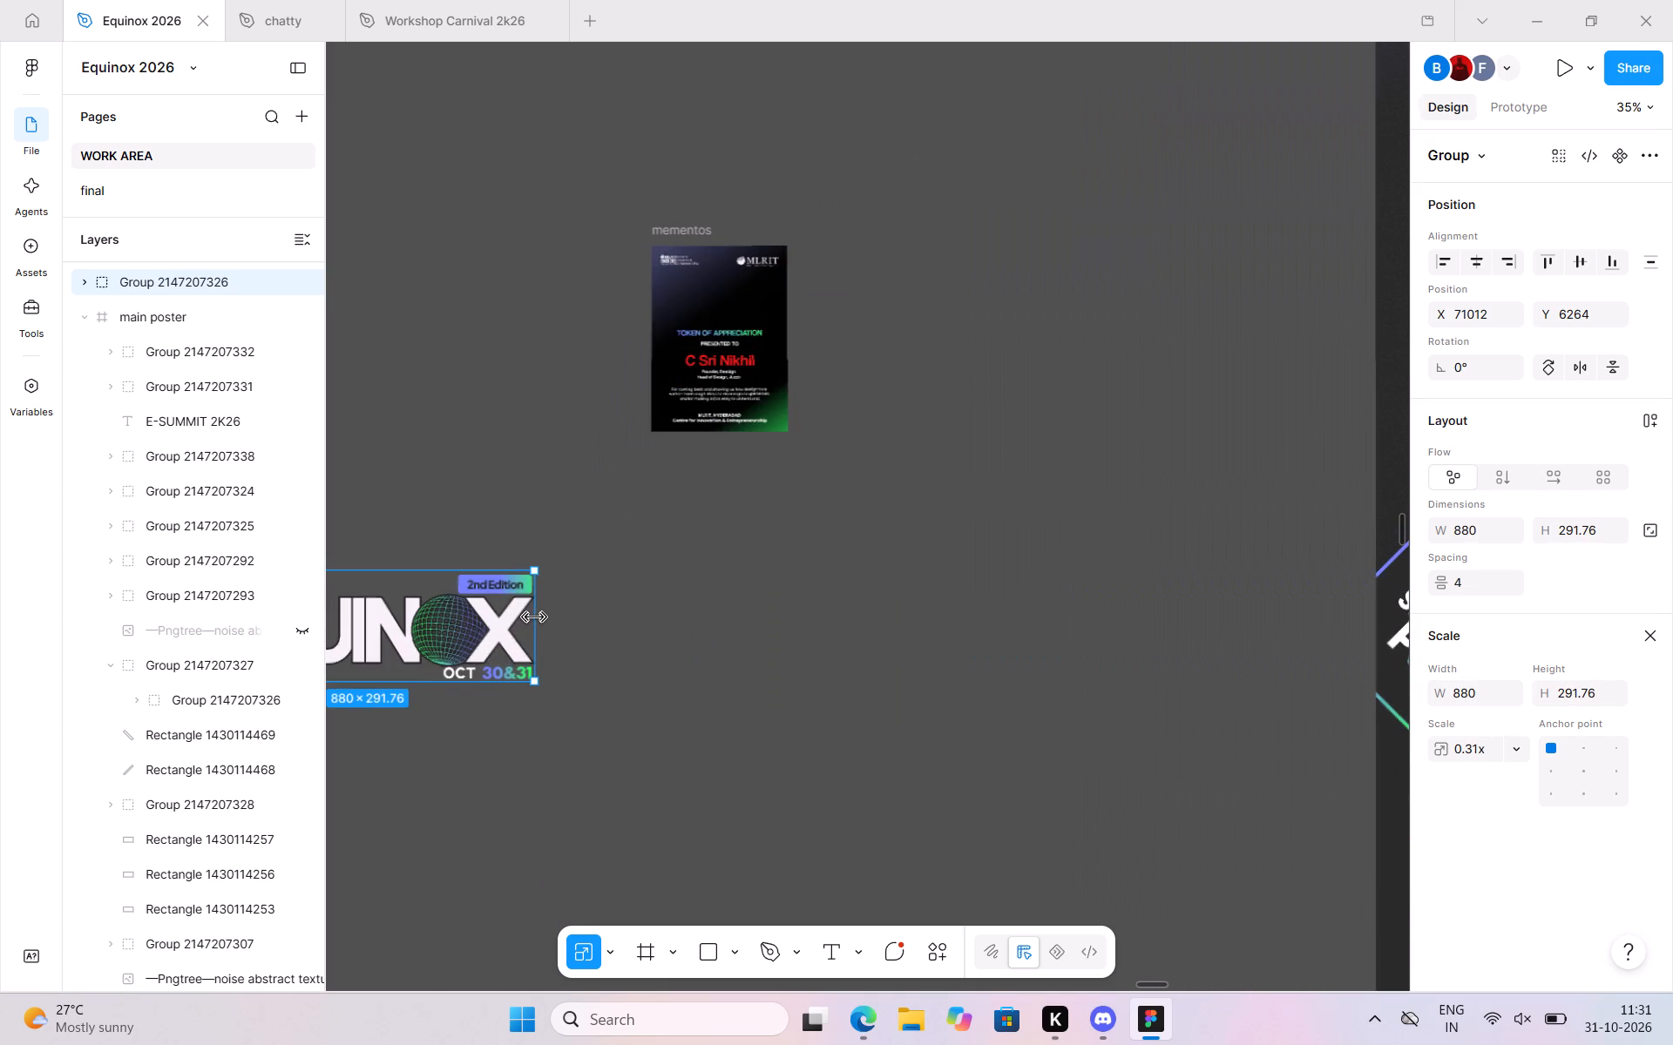
pyautogui.moveTo(536, 687); pyautogui.dragTo(528, 684)
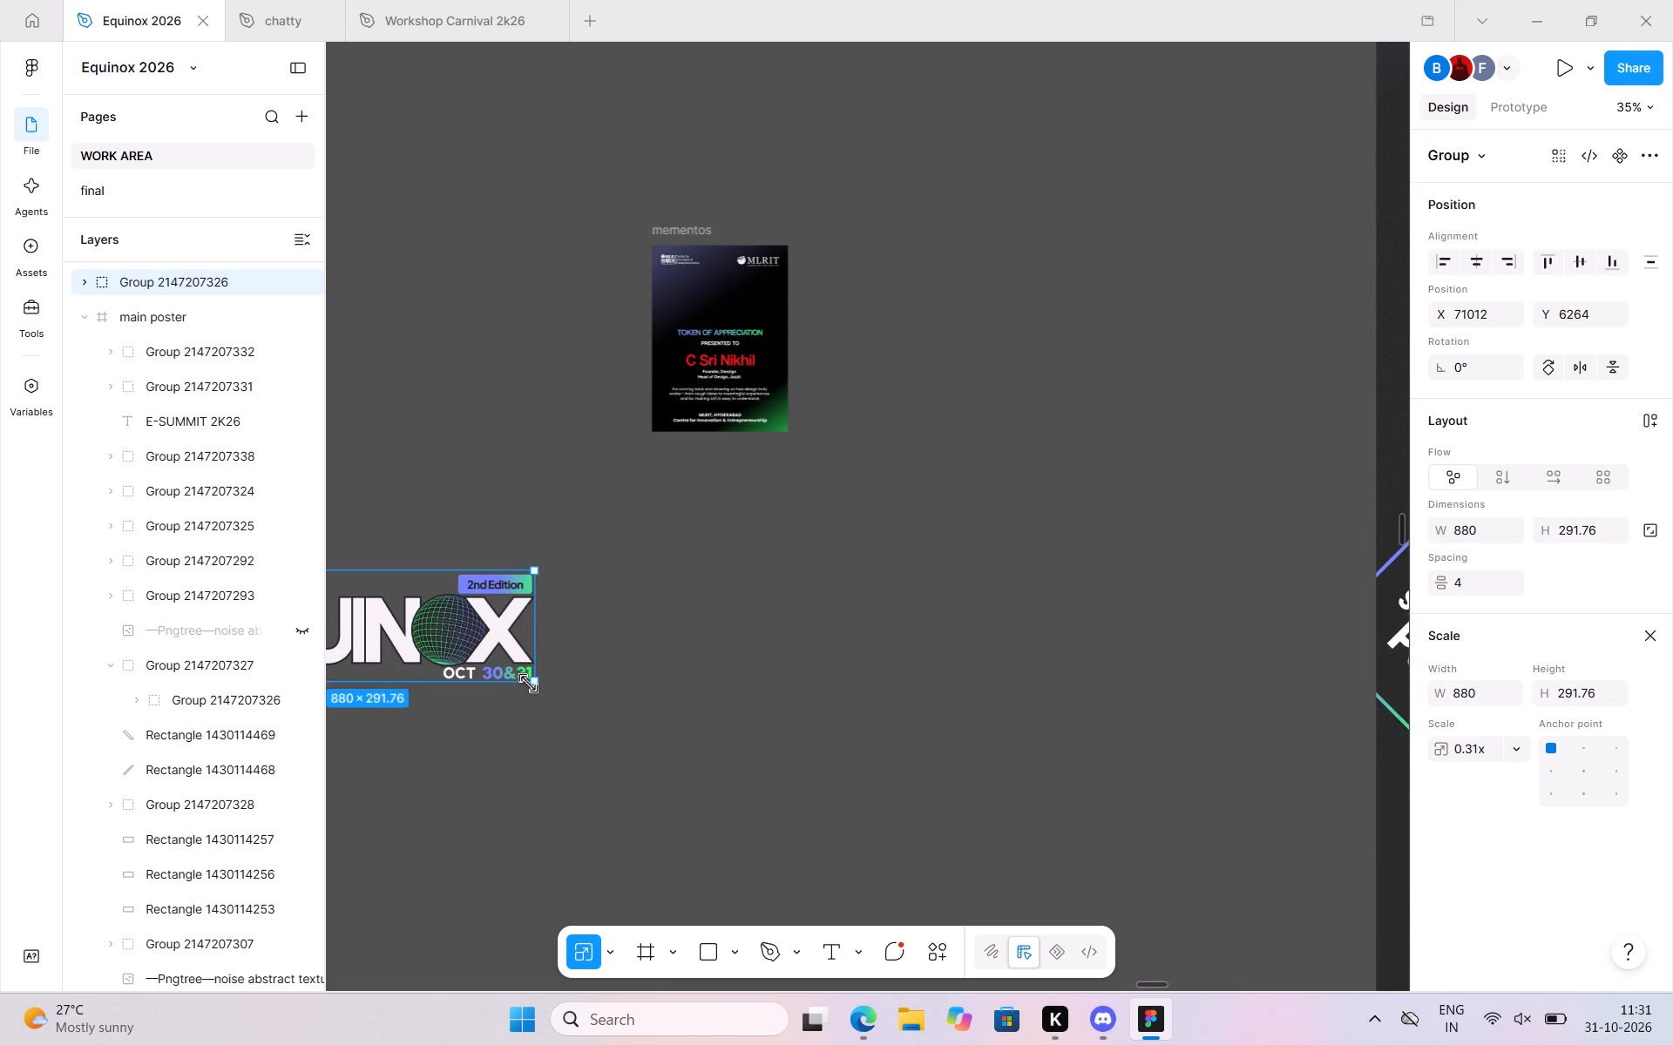
pyautogui.moveTo(528, 684); pyautogui.dragTo(435, 644)
pyautogui.moveTo(365, 602); pyautogui.dragTo(775, 346)
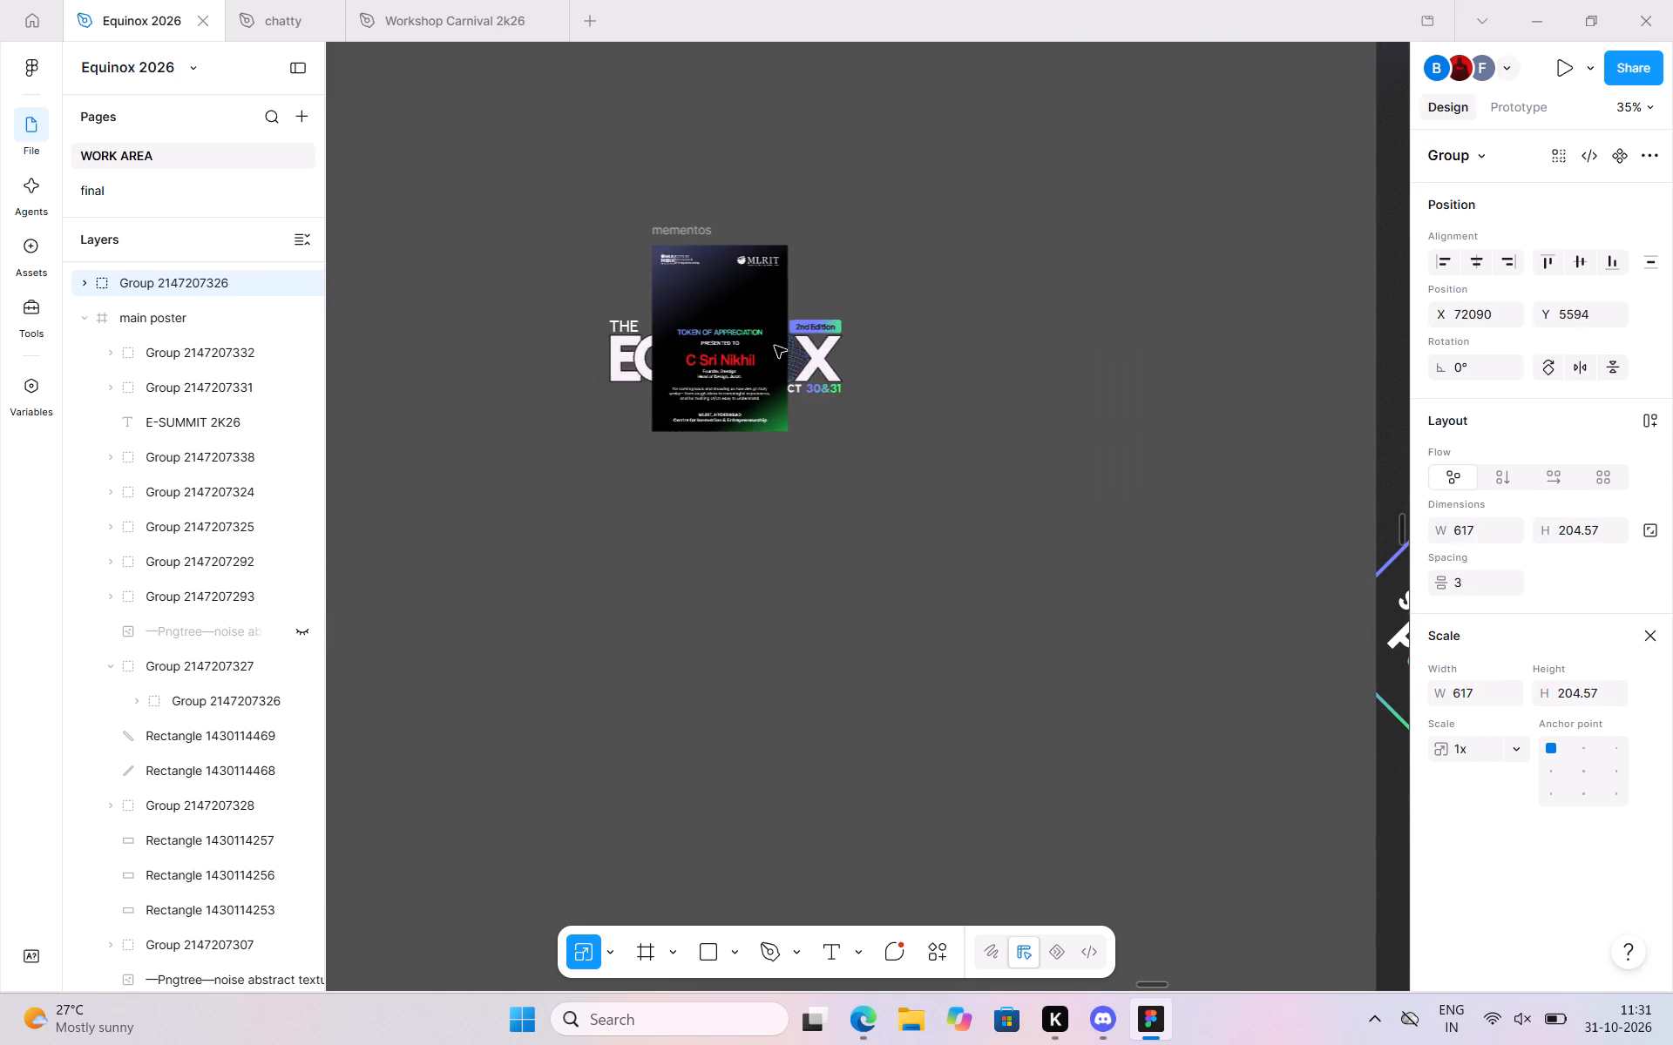
pyautogui.moveTo(775, 346); pyautogui.dragTo(790, 617)
pyautogui.moveTo(860, 665); pyautogui.dragTo(757, 600)
# Move the scaled Equinox title into the mementos frame above TOKEN OF APPRECIATION, at about X 23, Y 87.
pyautogui.scroll(1, 623, 602)
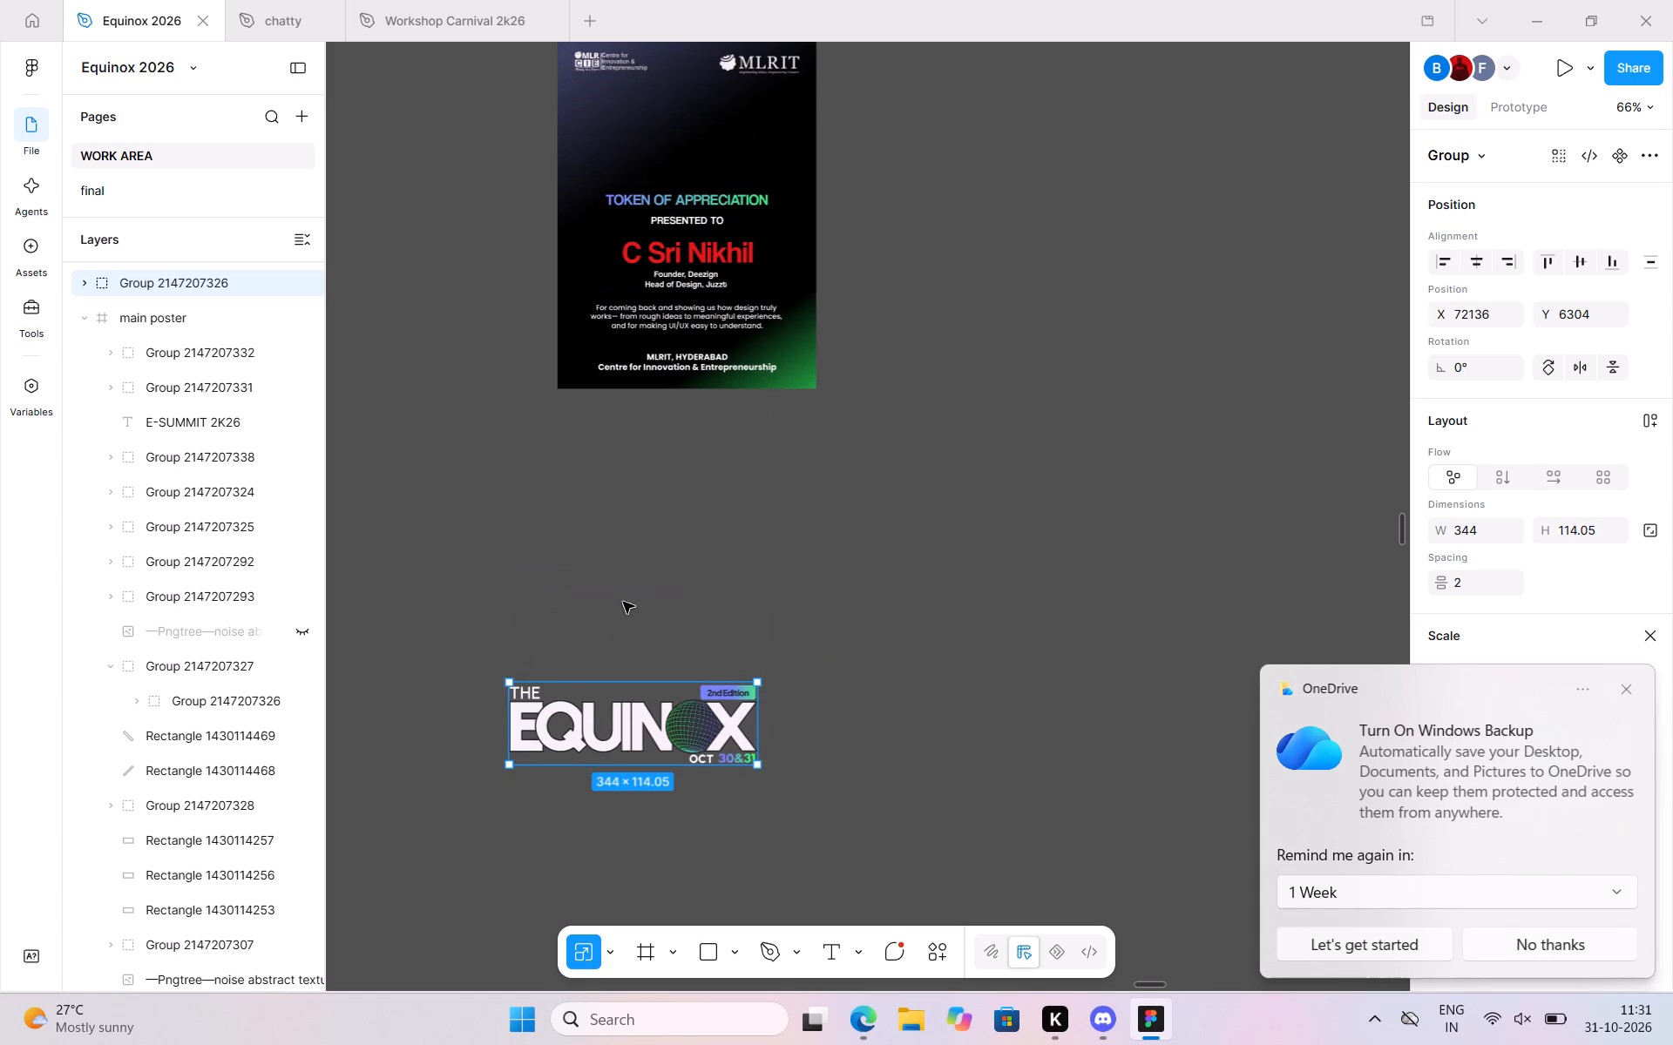
pyautogui.scroll(1, 623, 602)
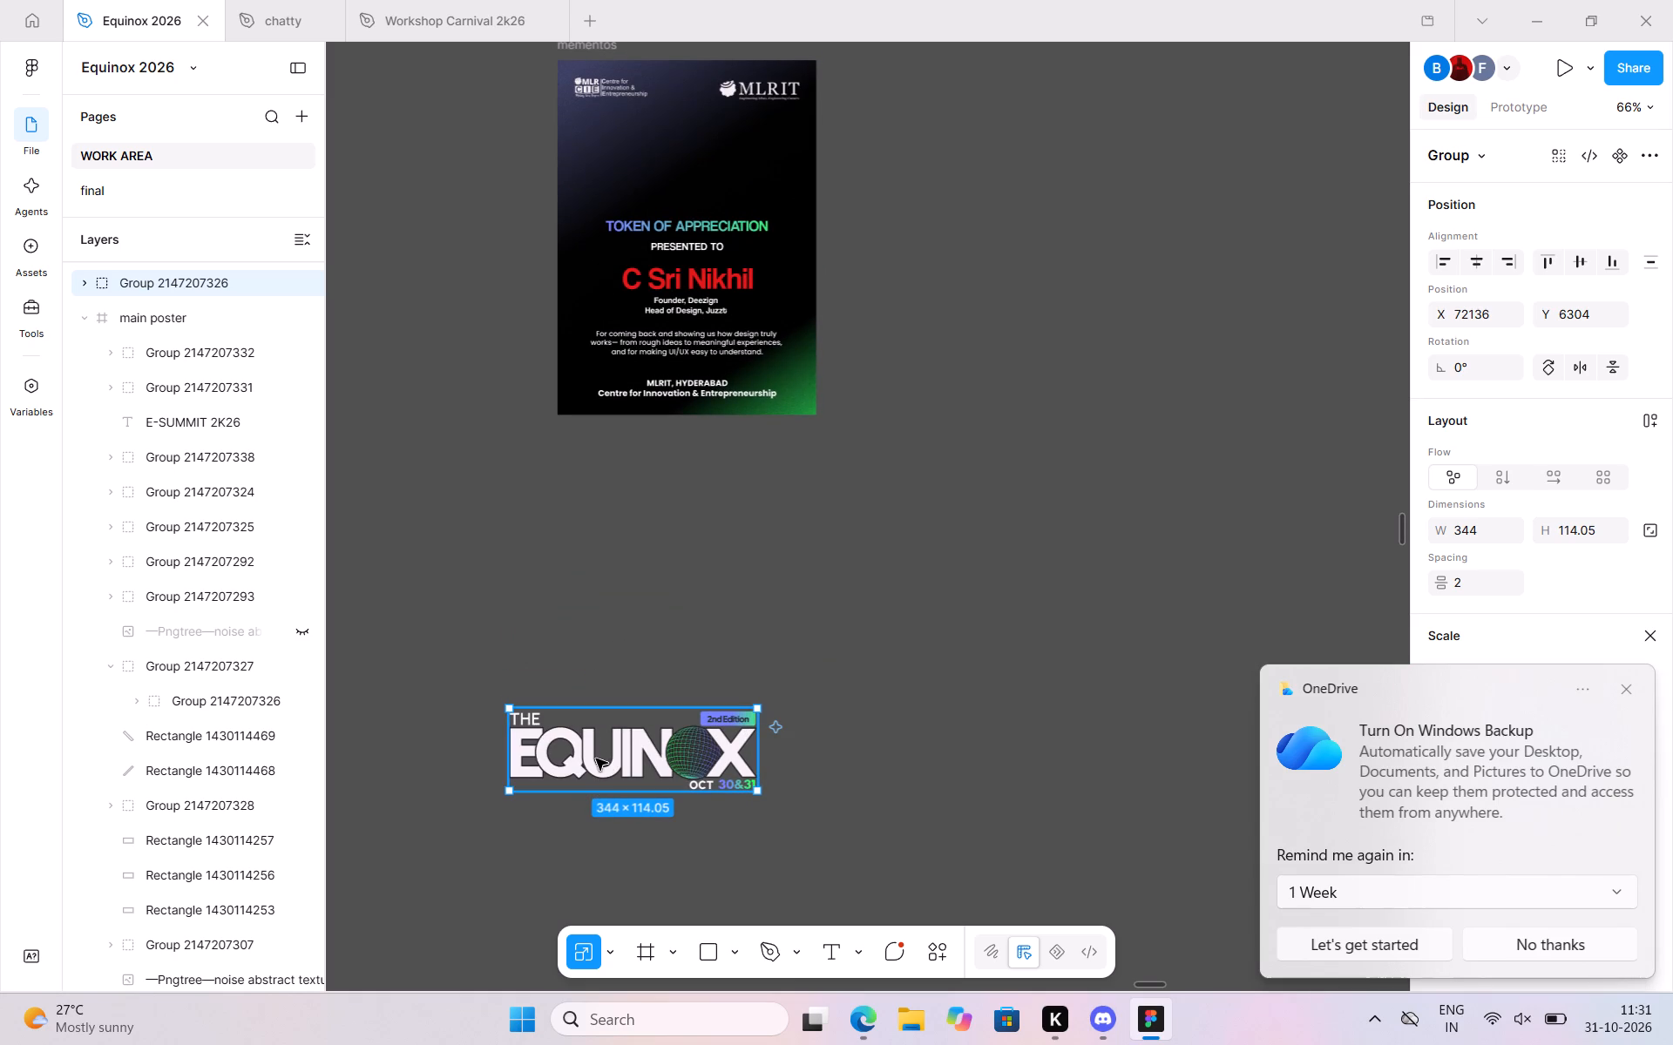
pyautogui.moveTo(595, 757); pyautogui.dragTo(660, 173)
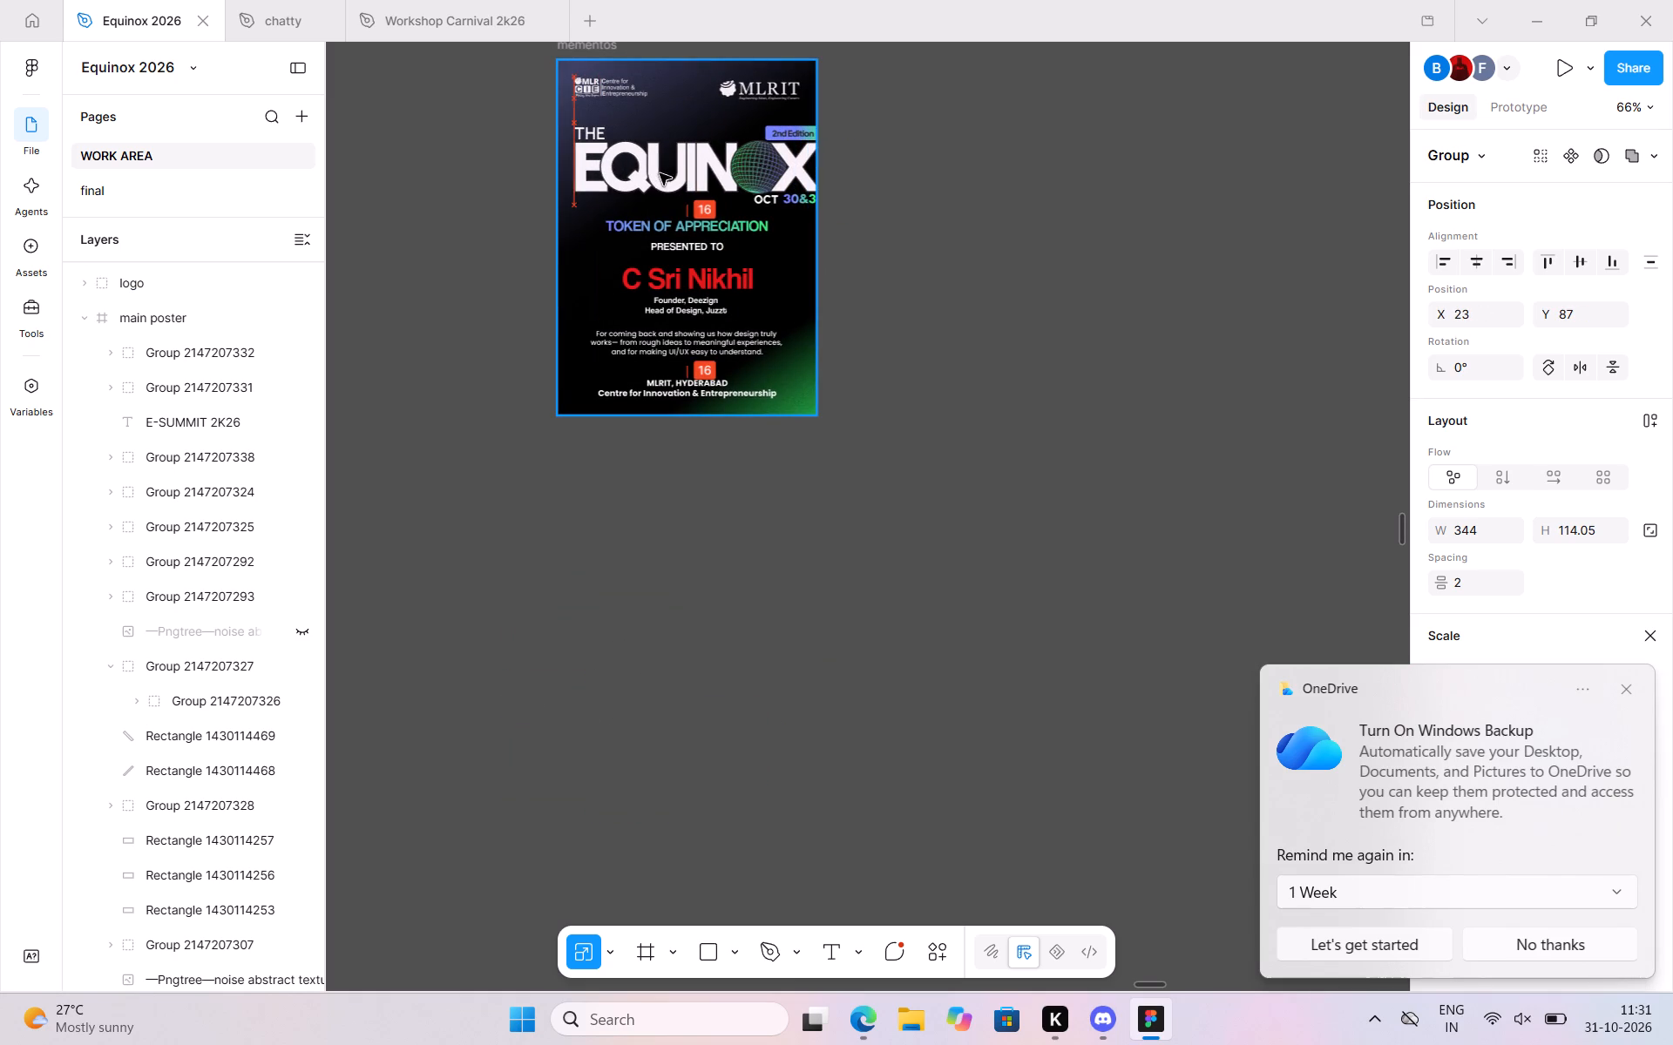
pyautogui.moveTo(660, 173); pyautogui.dragTo(660, 174)
# Scale the Equinox title proportionally to about 292 wide and centre it horizontally in the mementos frame.
pyautogui.scroll(1, 660, 174)
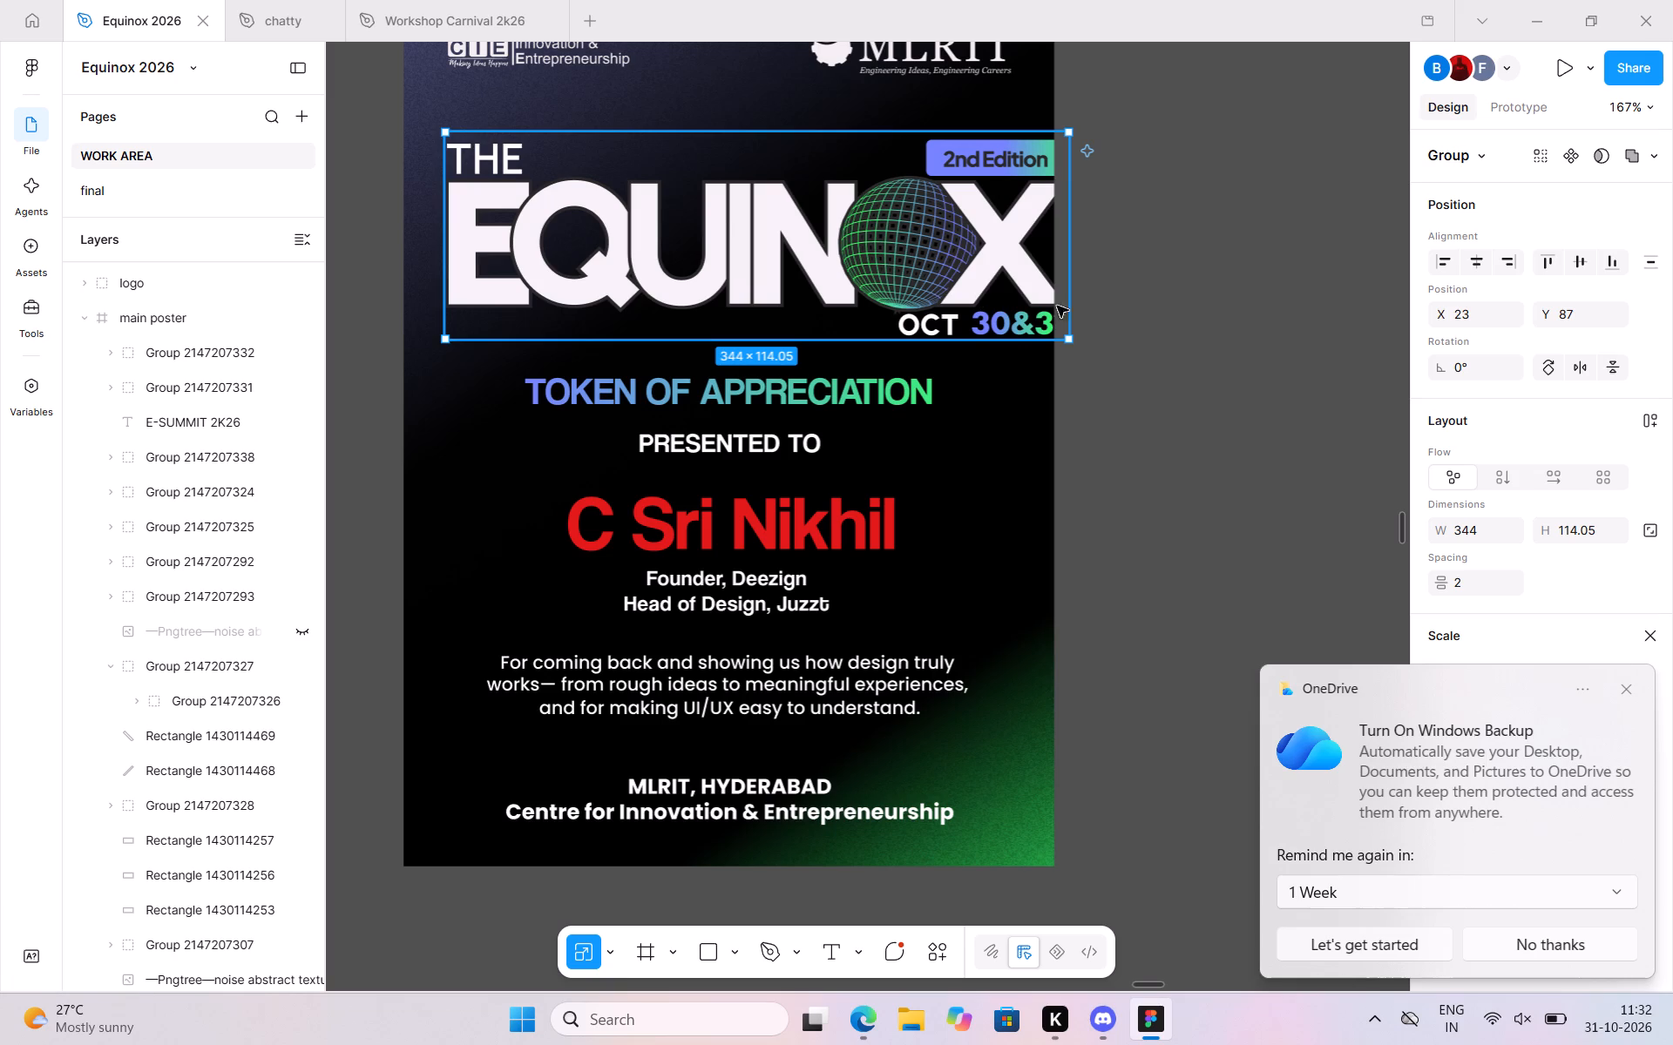
pyautogui.moveTo(1065, 334); pyautogui.dragTo(978, 297)
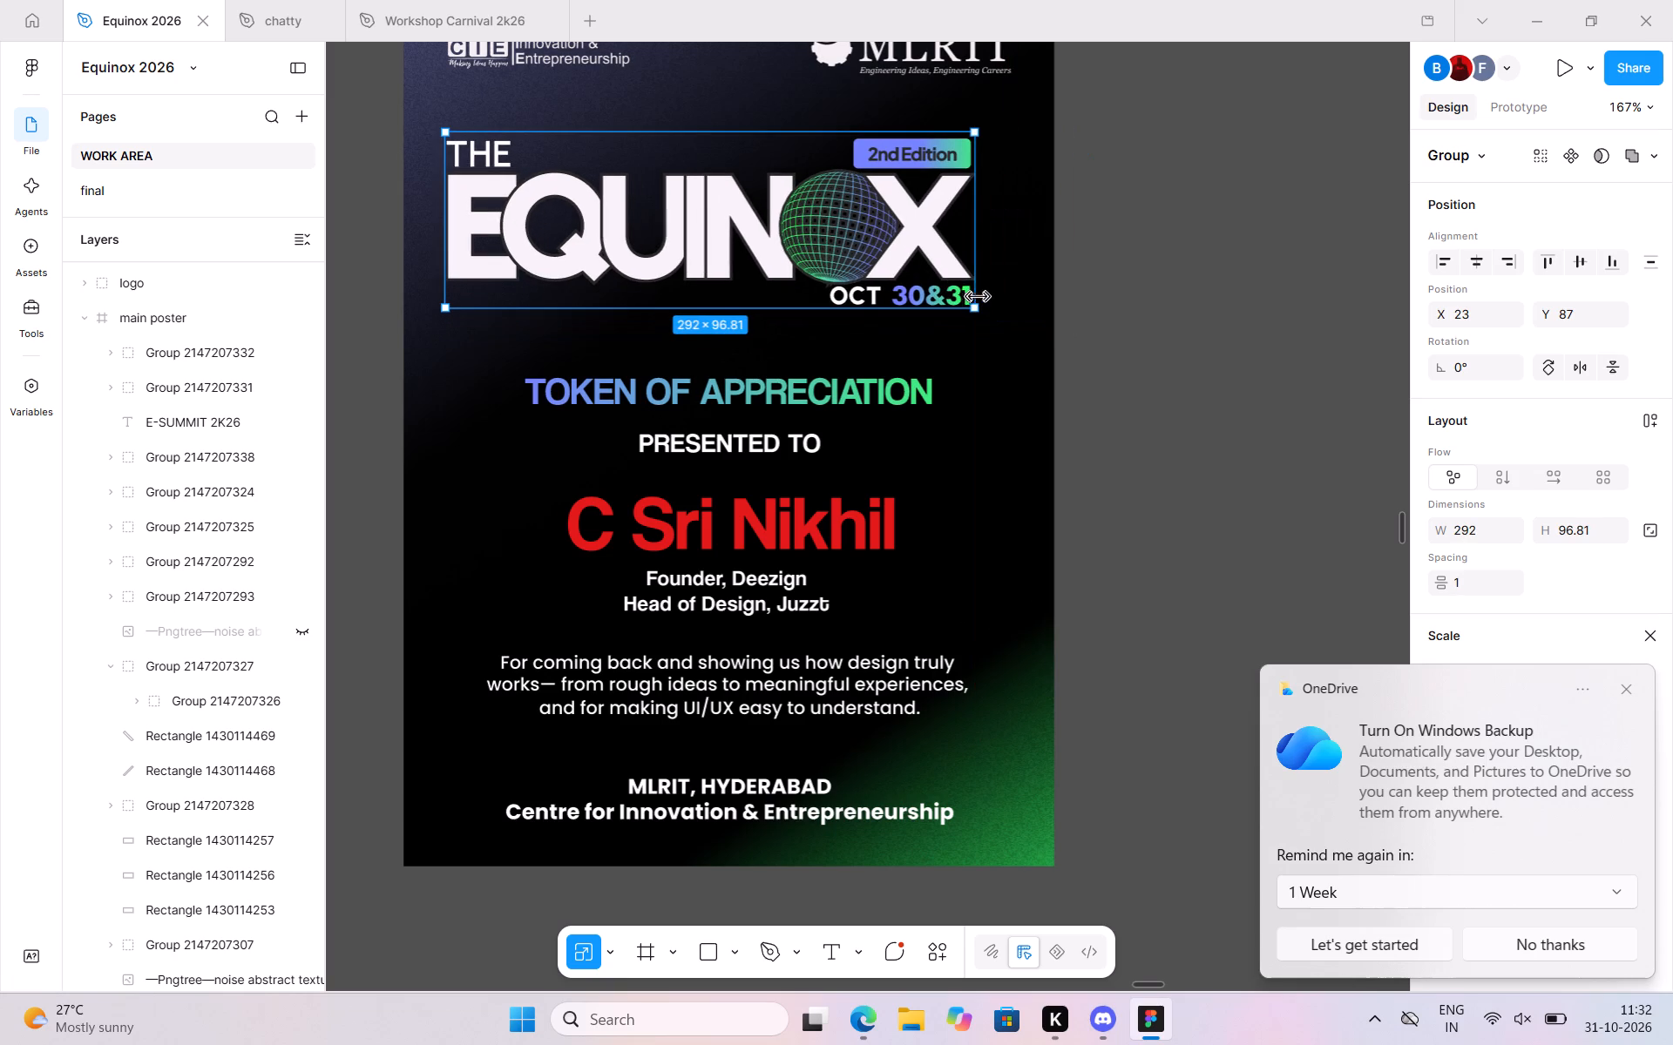
pyautogui.click(1478, 262)
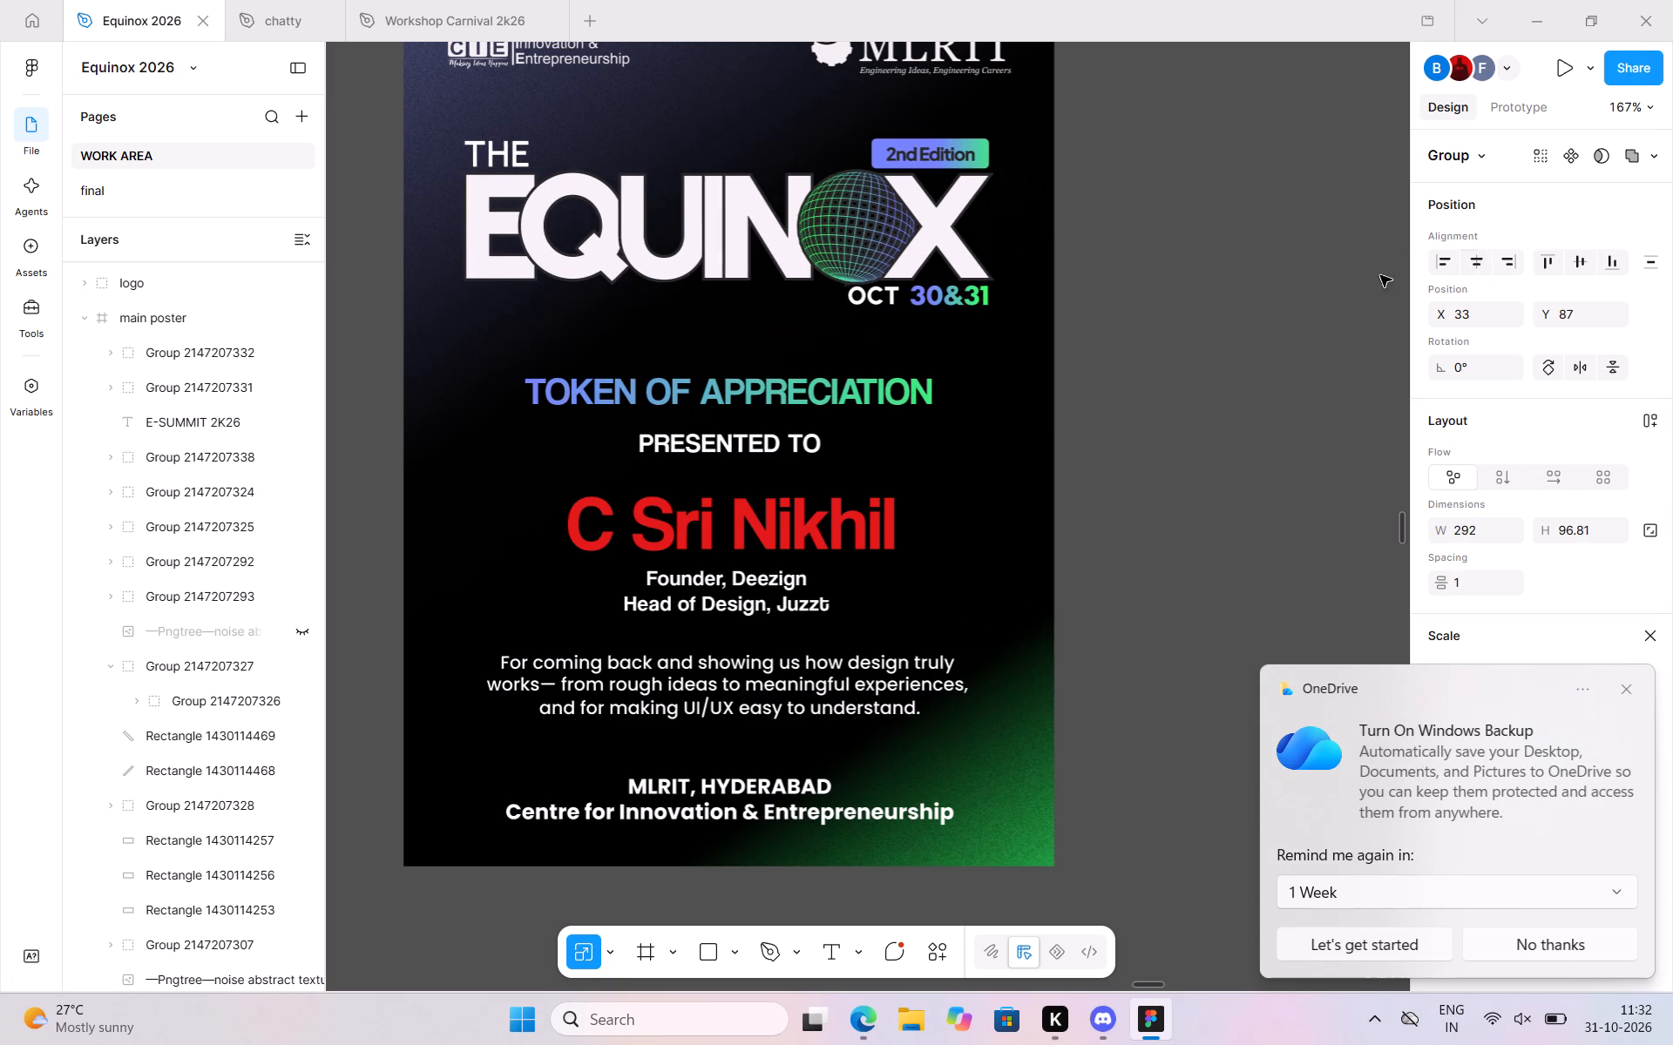
pyautogui.scroll(1, 1212, 285)
pyautogui.click(1212, 285)
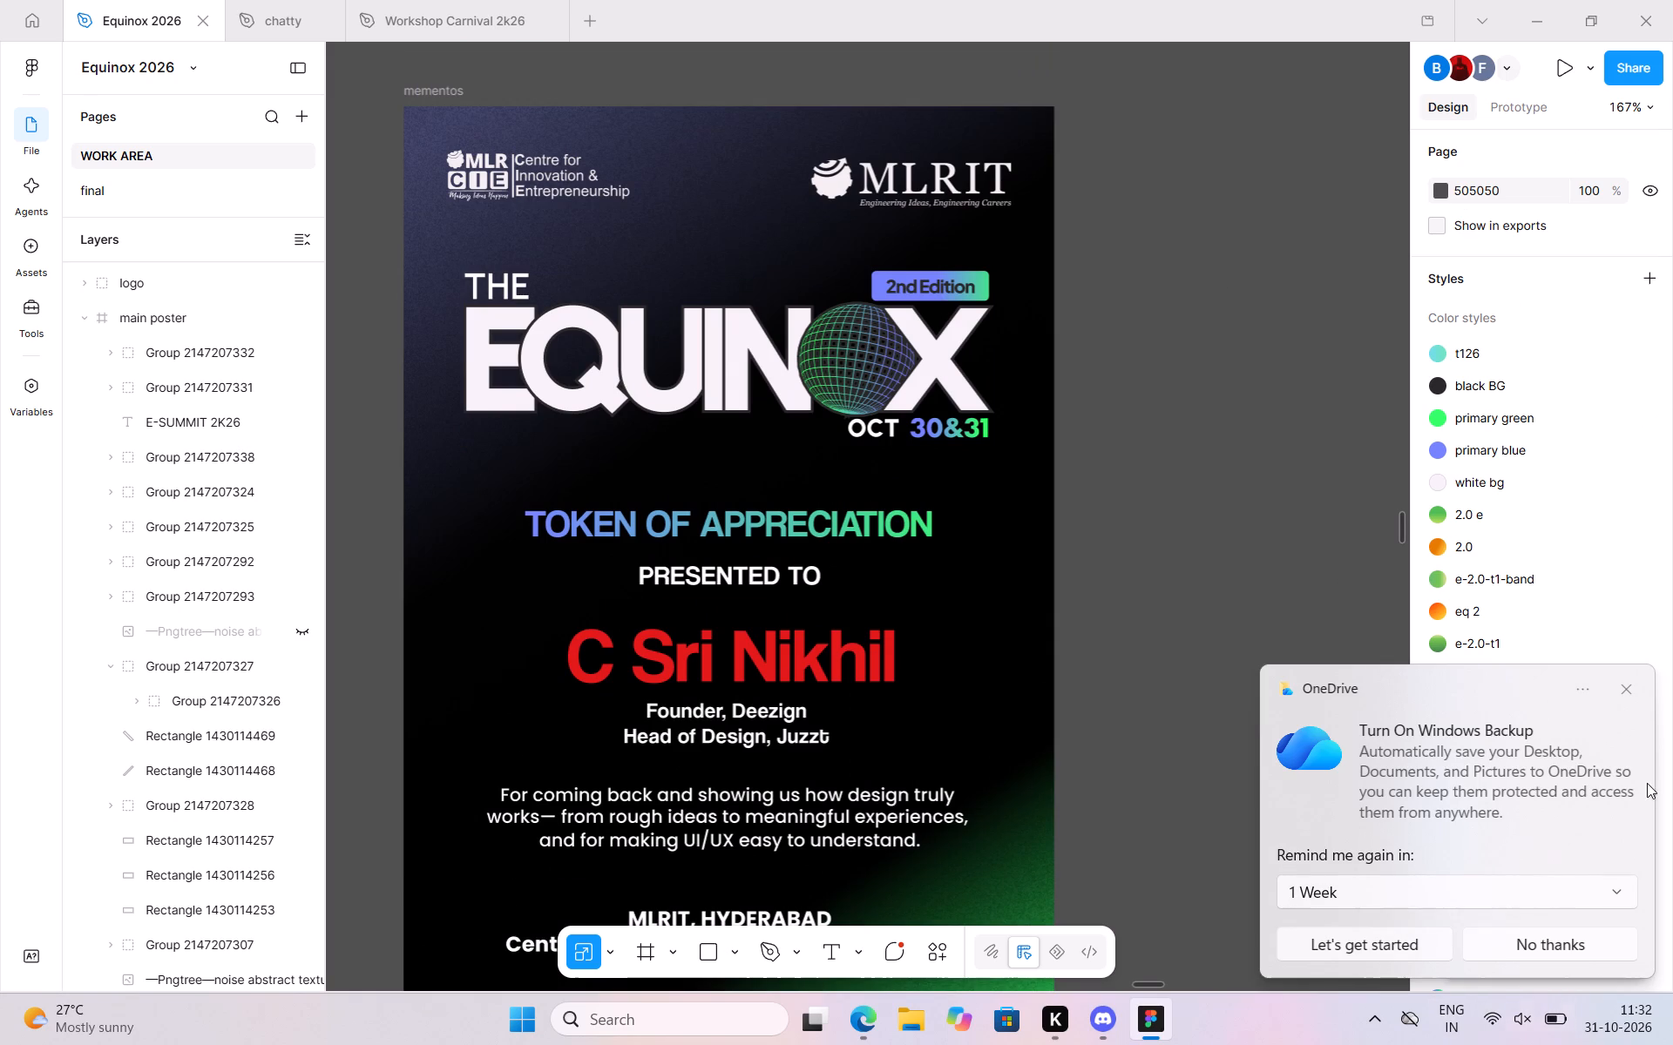
# Dismiss the OneDrive backup notification.
pyautogui.click(1628, 690)
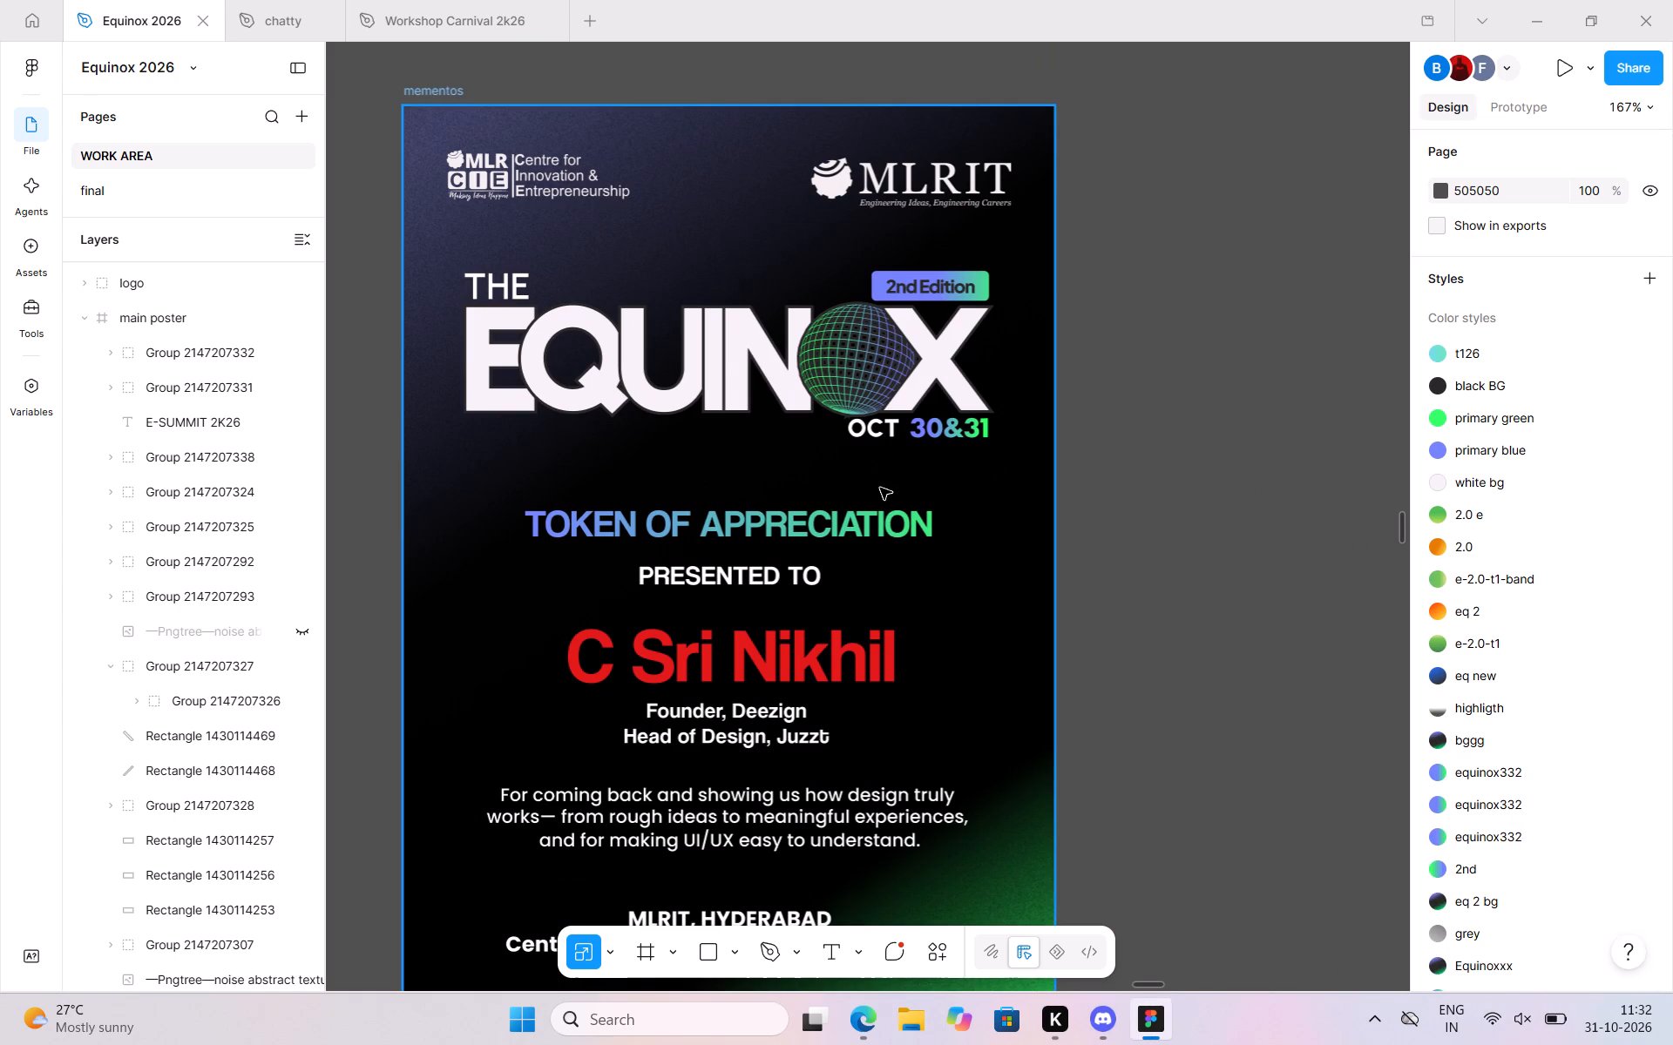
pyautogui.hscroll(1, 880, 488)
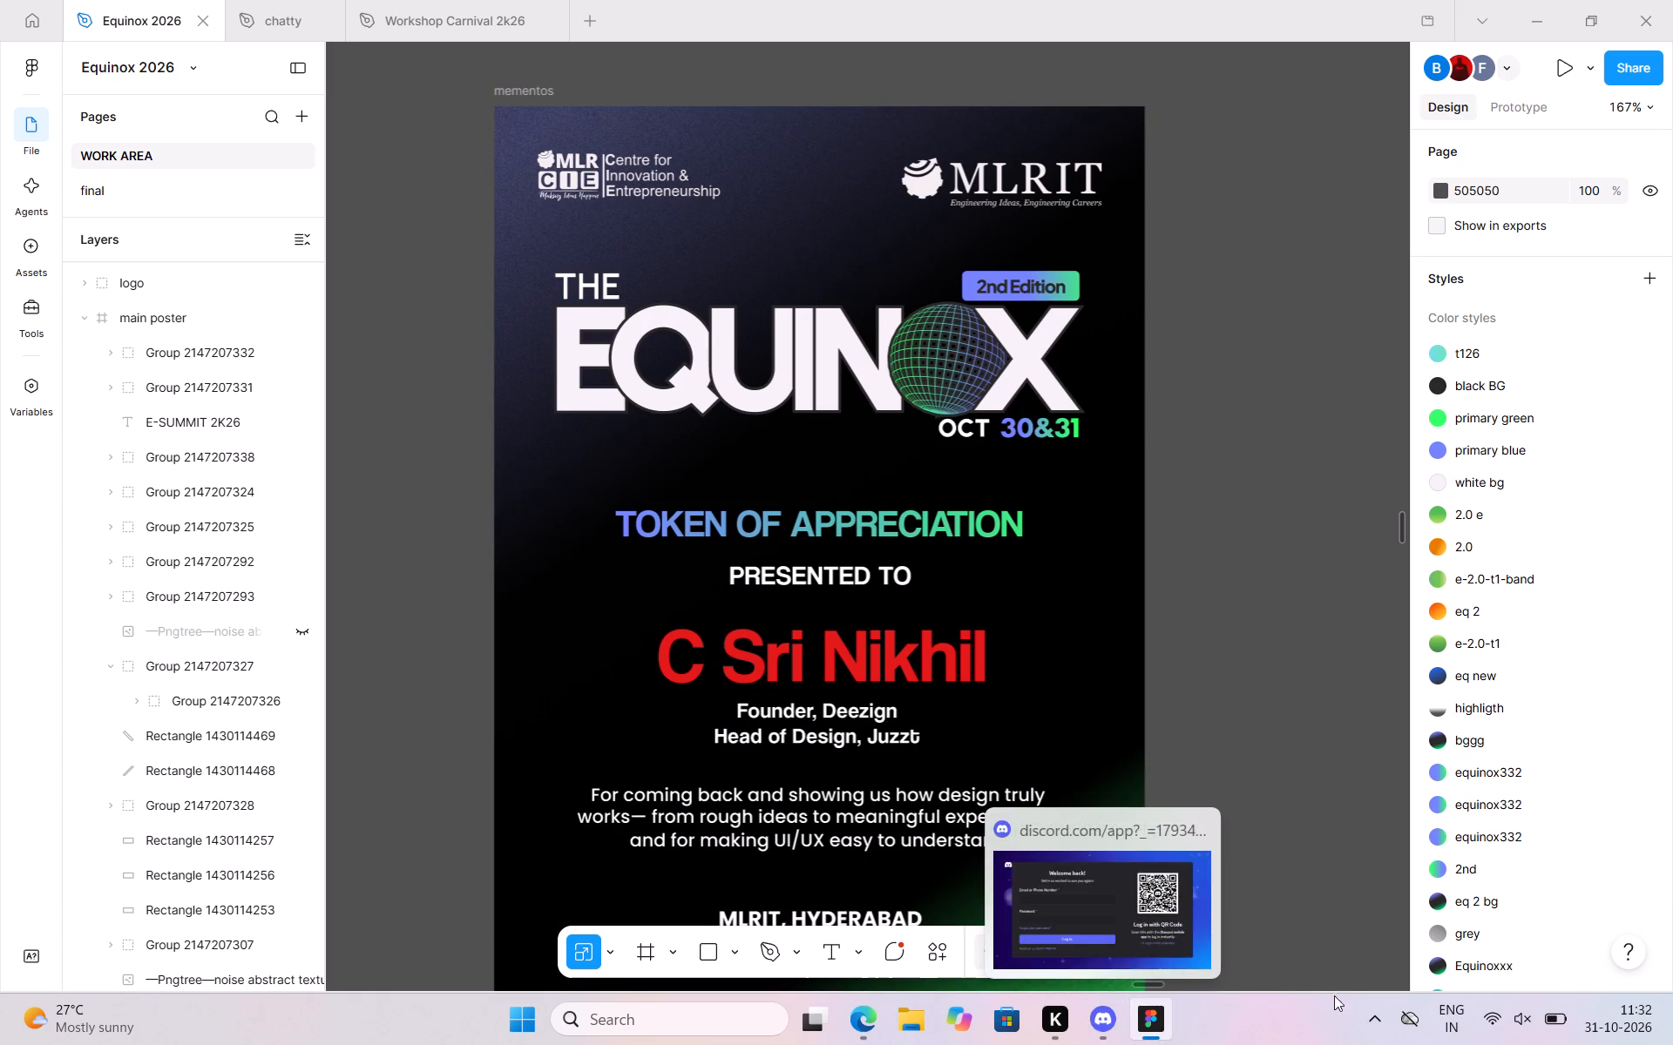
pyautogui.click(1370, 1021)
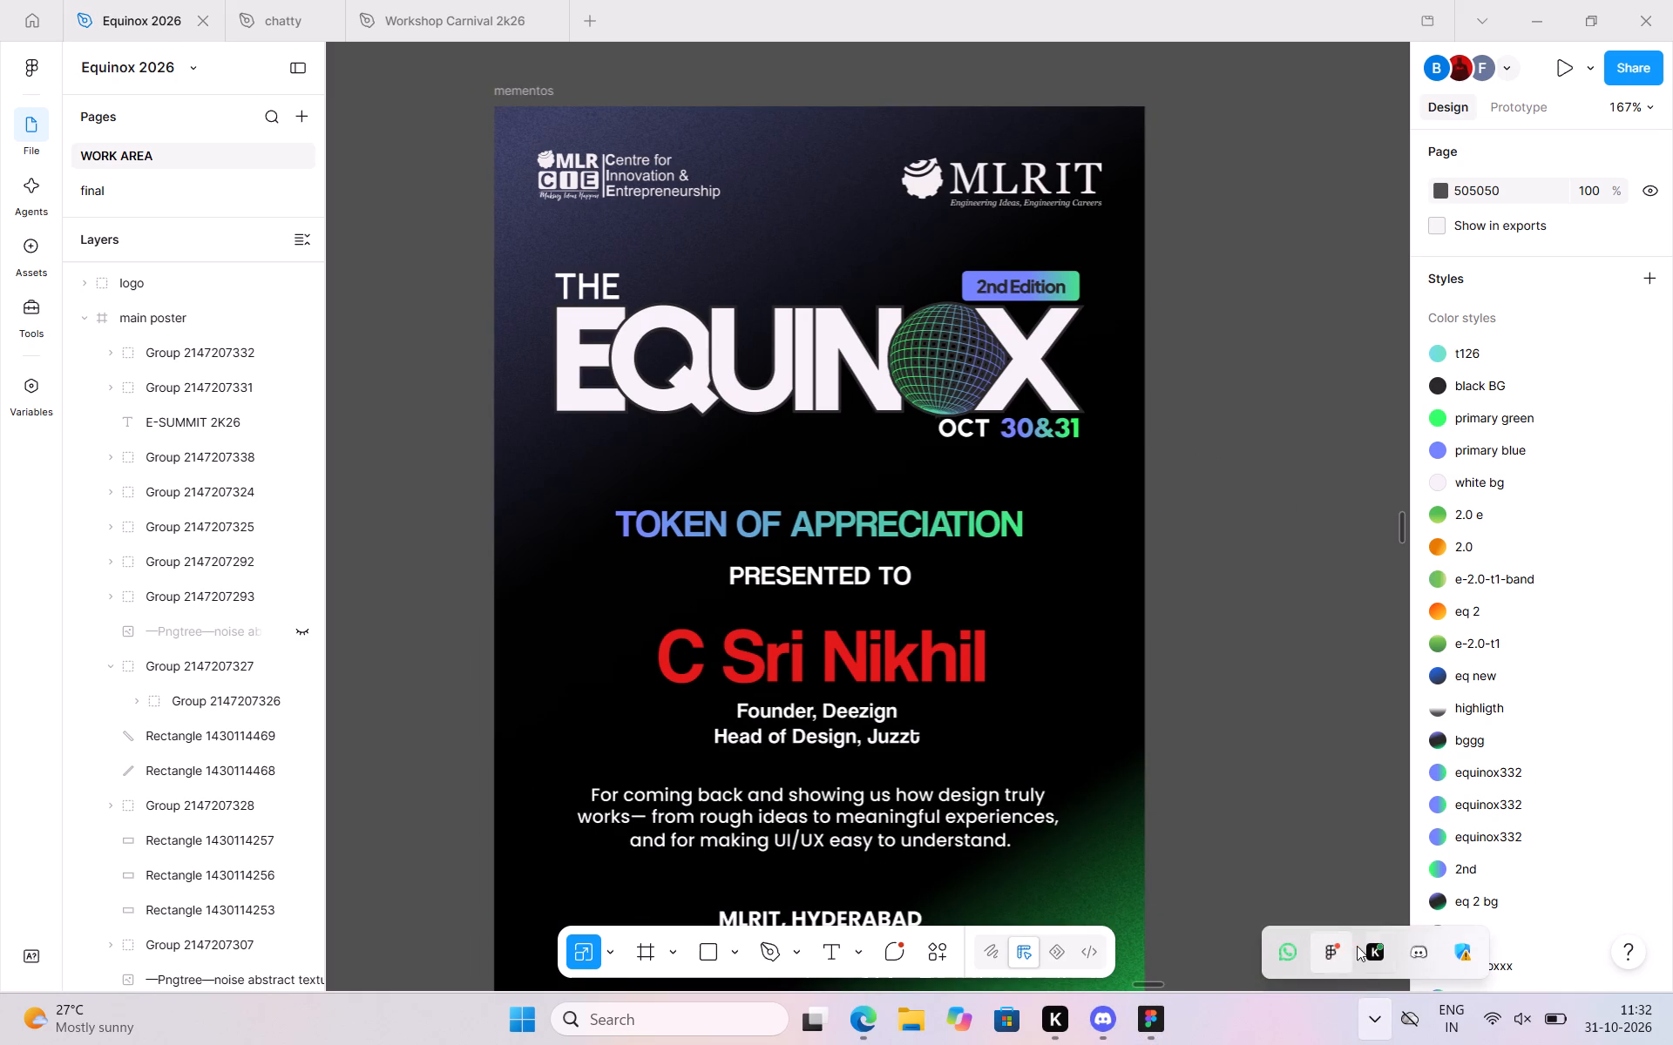
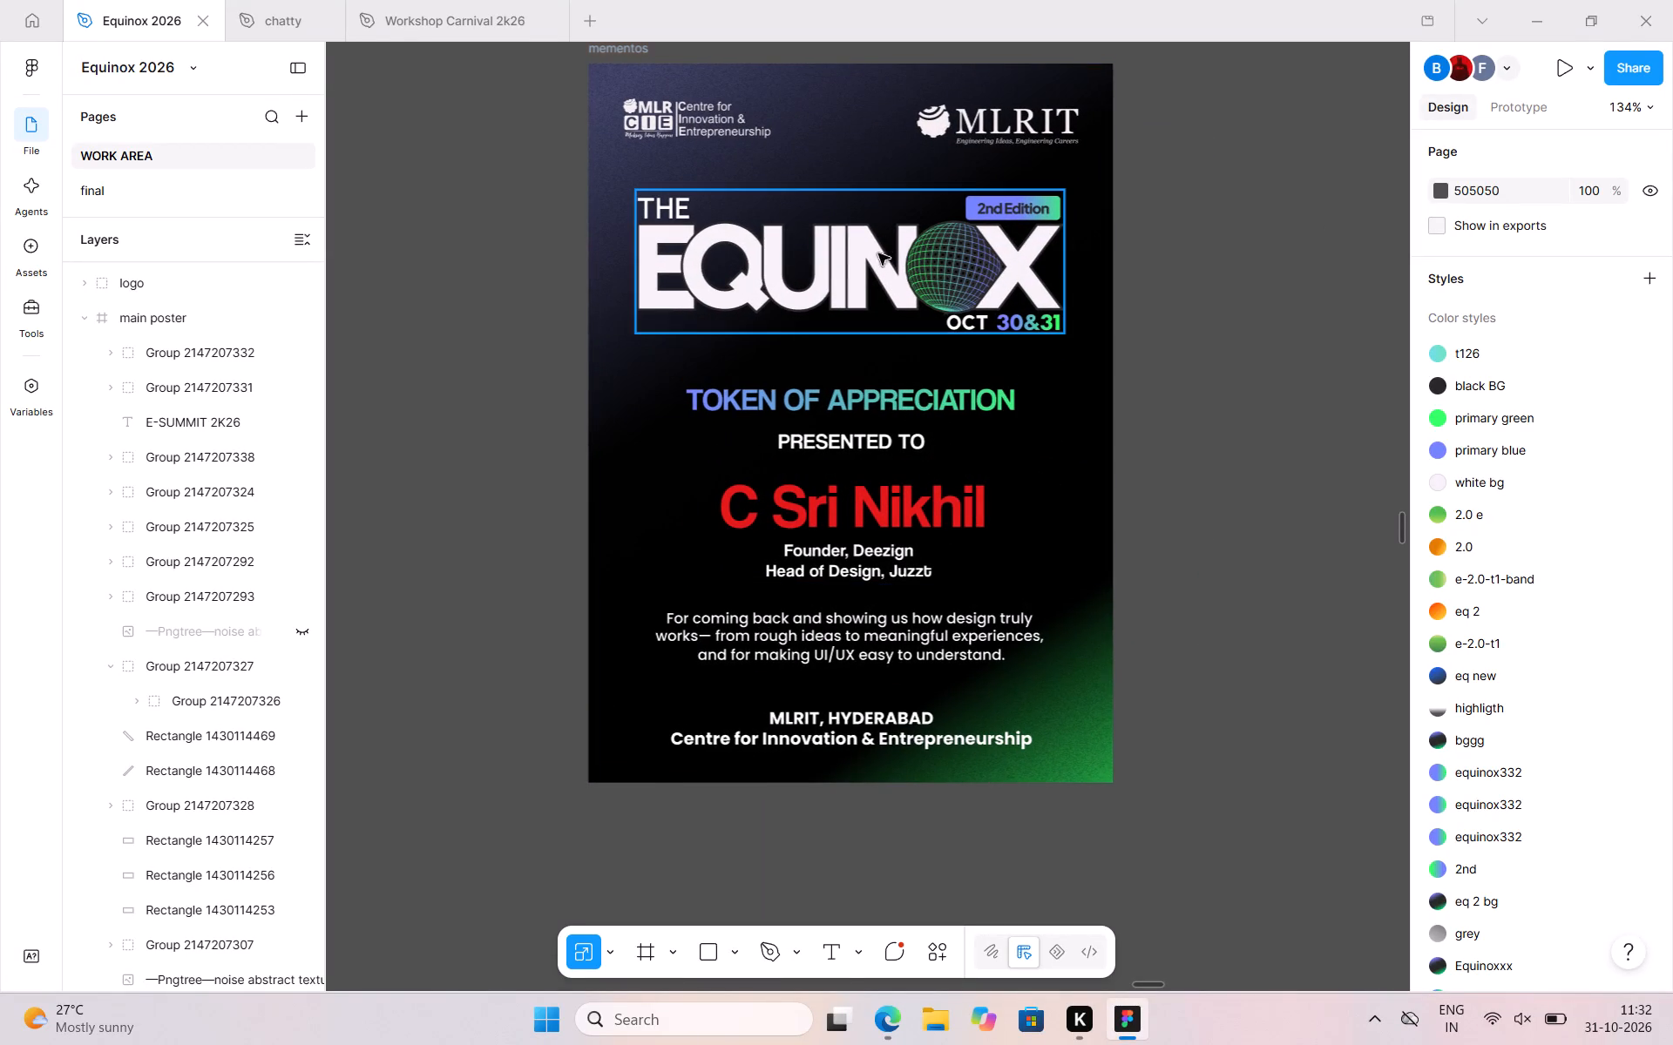
# Move the TOKEN OF APPRECIATION text group up to Y 211 in the mementos frame.
pyautogui.click(885, 413)
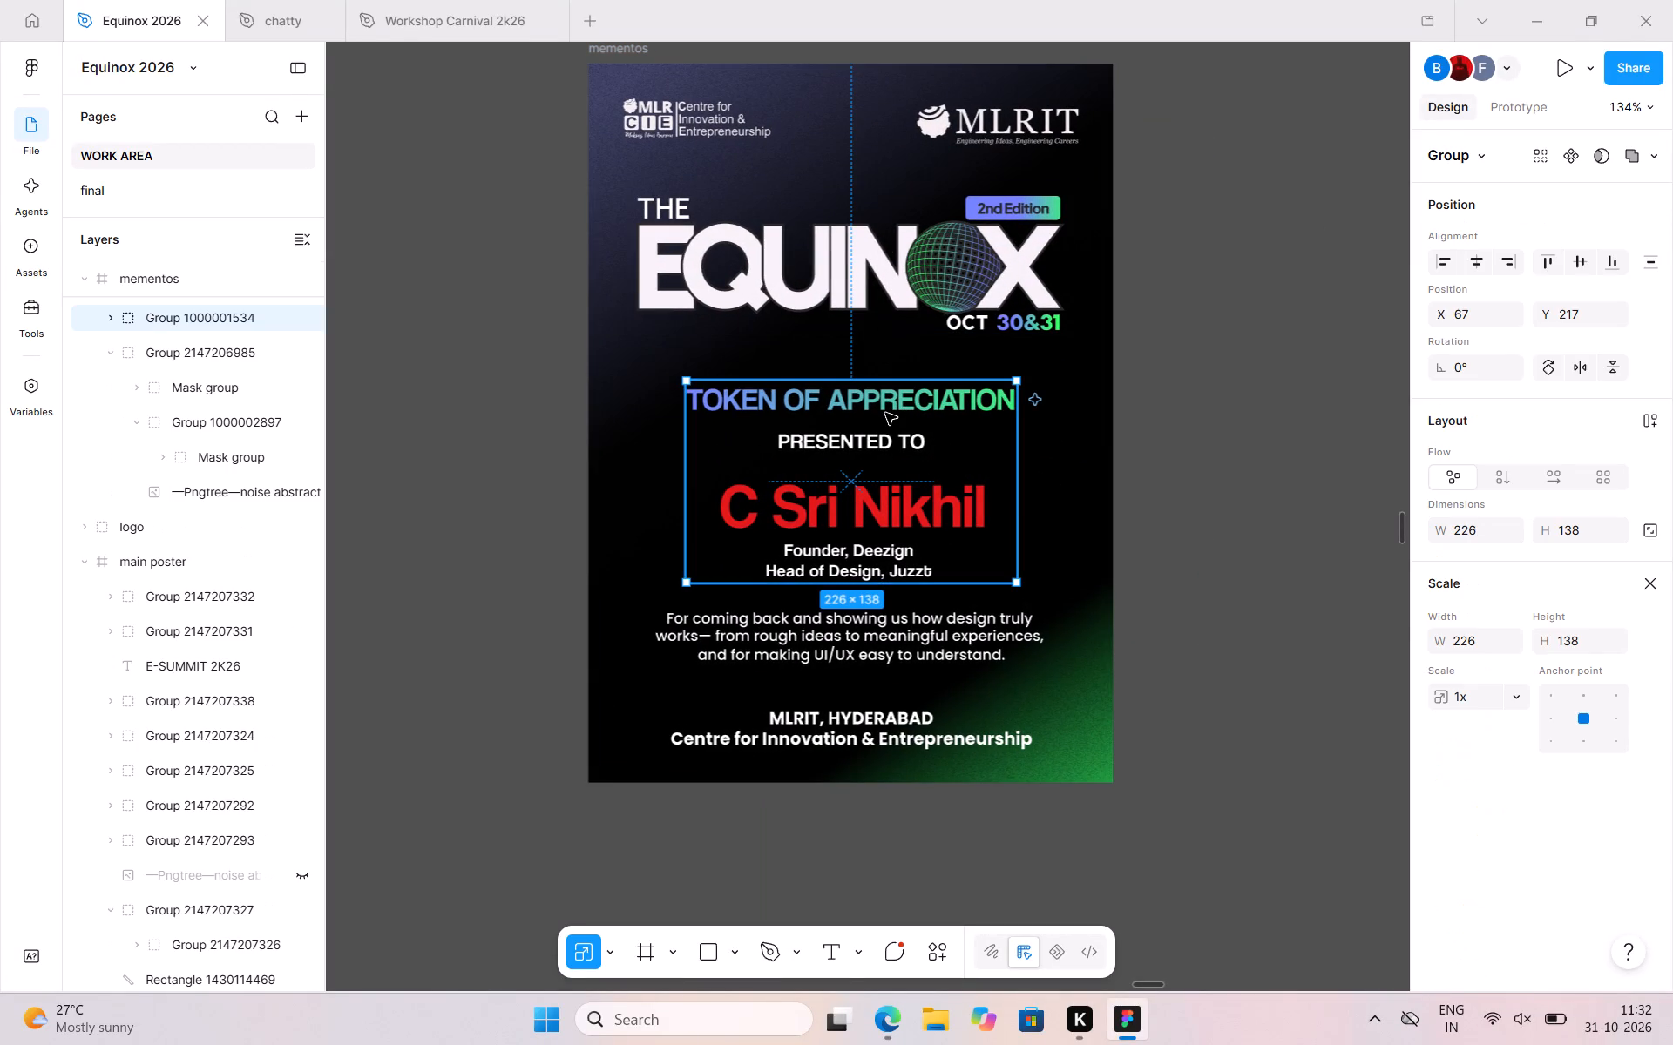
pyautogui.press('Up')
pyautogui.press('Up')
pyautogui.press('Up')
pyautogui.press('Up')
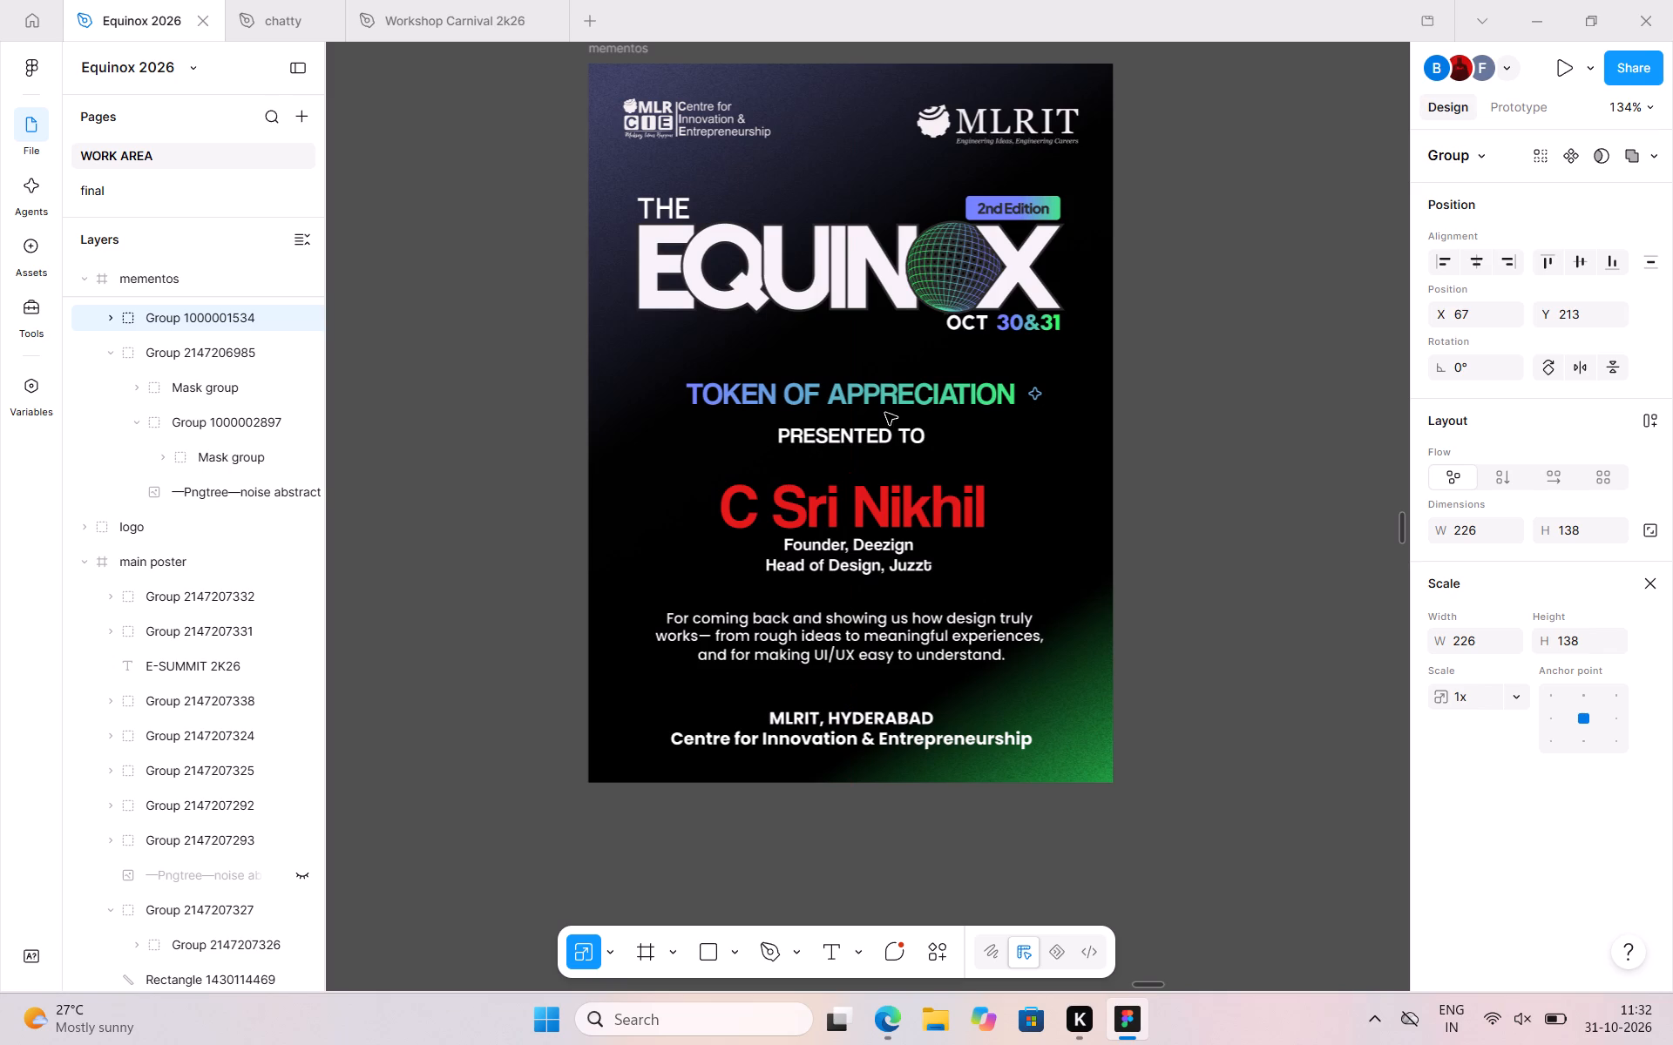
pyautogui.press('Up')
pyautogui.press('Up')
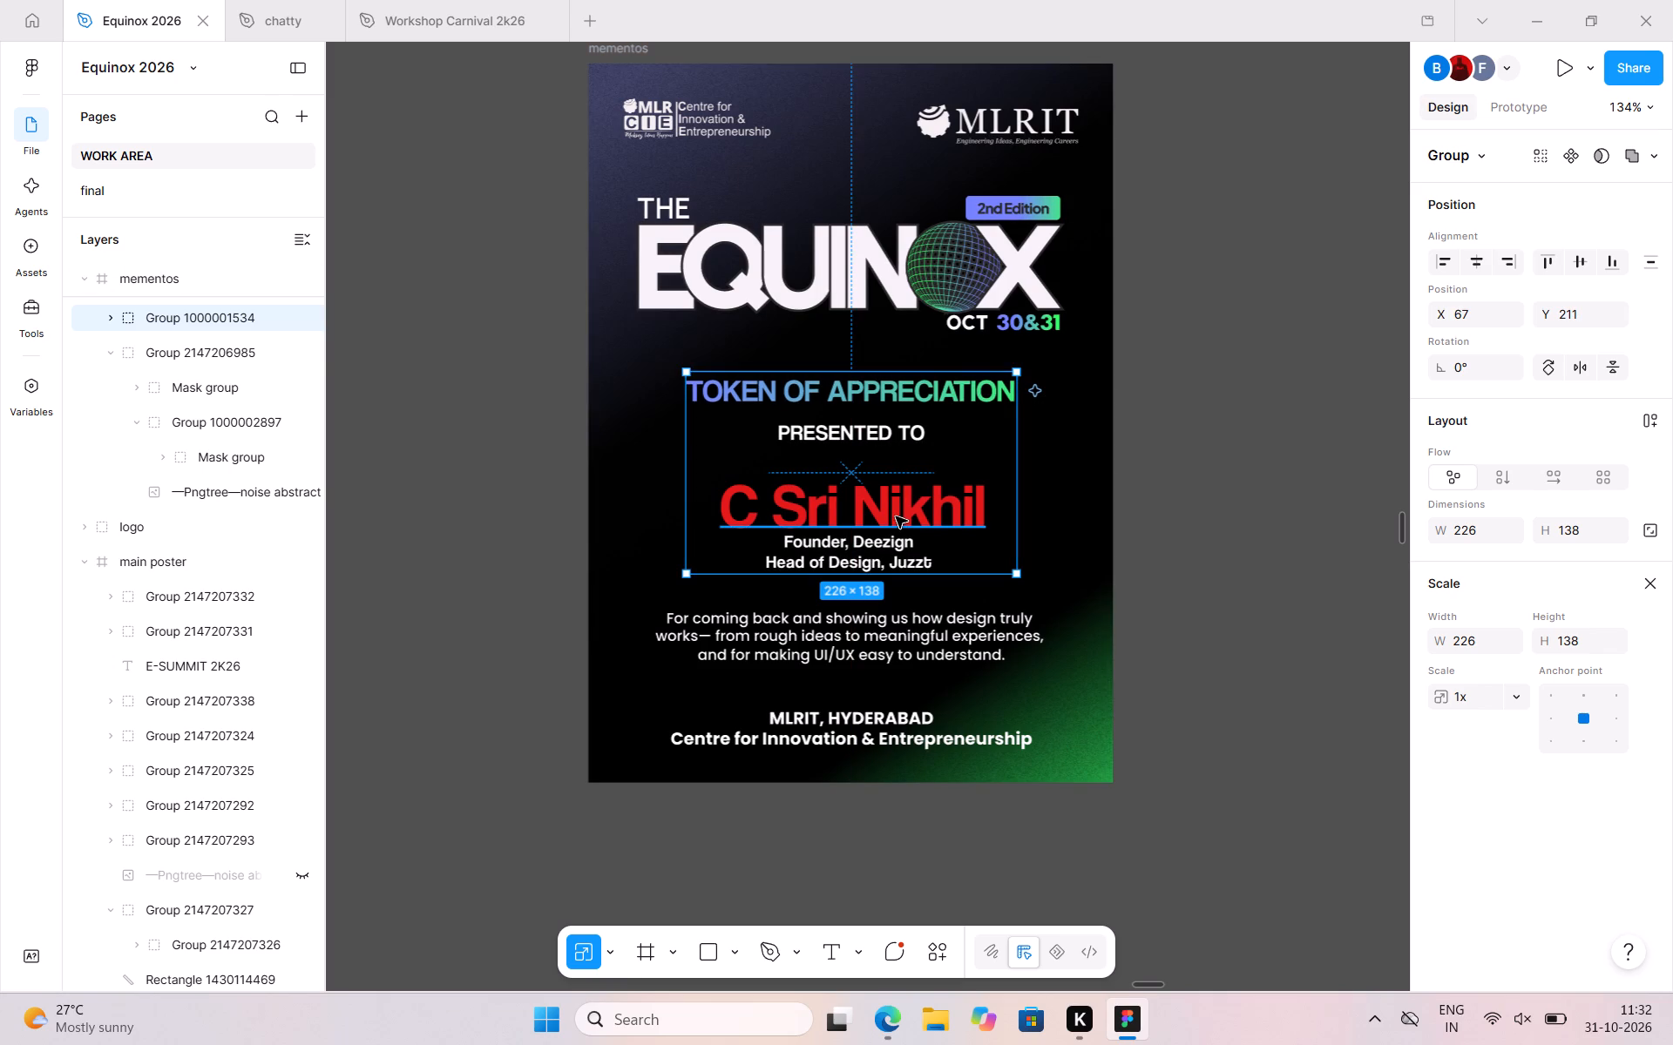
# Move the large recipient name up to Y 264, between PRESENTED TO and the recipient's job titles.
pyautogui.click(896, 516)
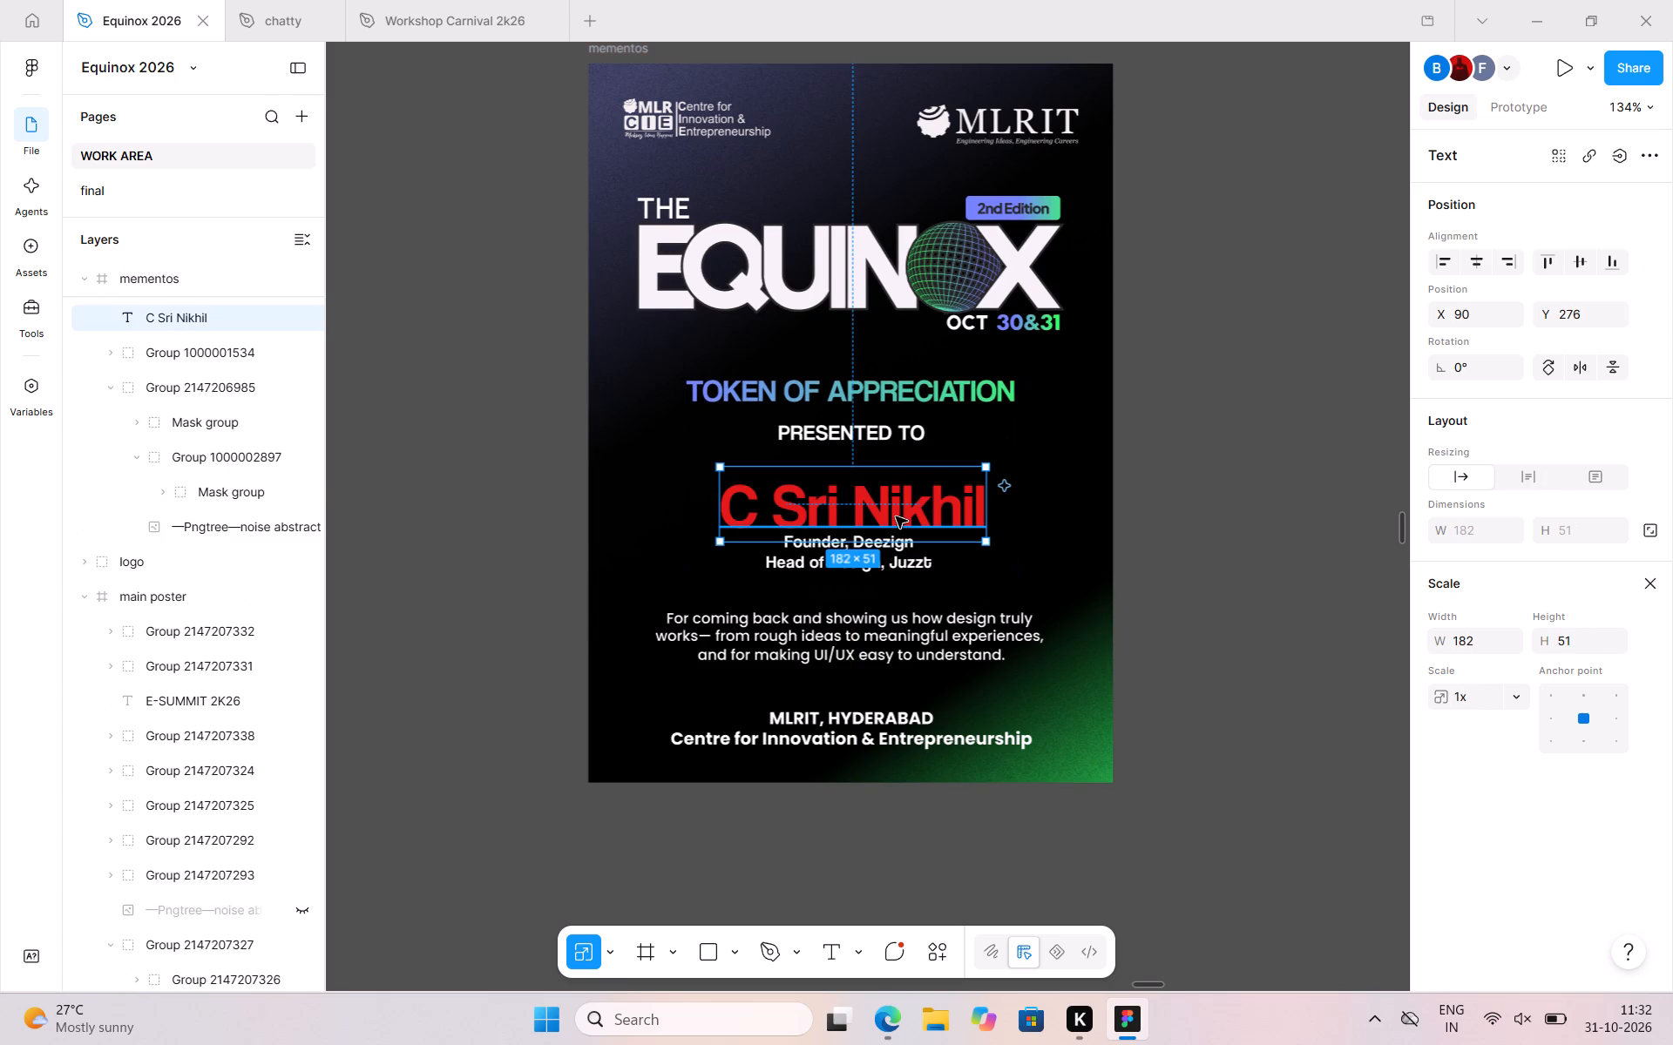
pyautogui.press('Up')
pyautogui.press('Up')
pyautogui.press('Up')
pyautogui.press('Up')
pyautogui.press('Up')
pyautogui.press('Up')
pyautogui.press('Up')
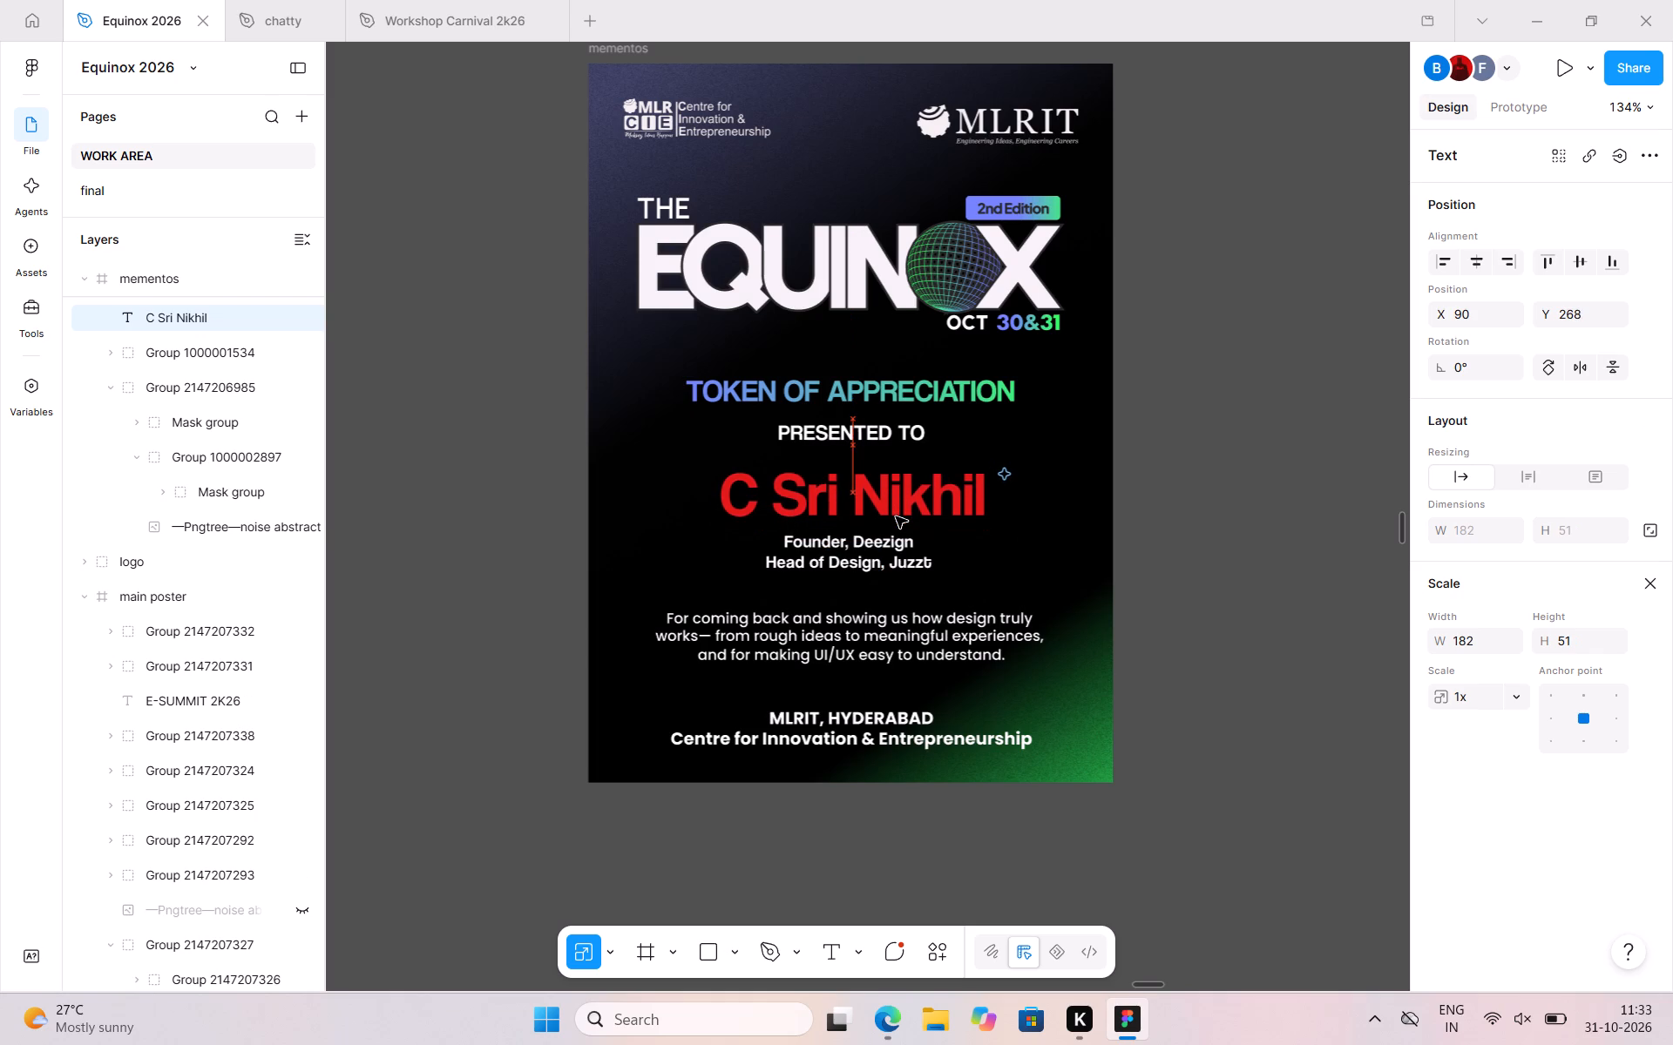
pyautogui.press('Up')
pyautogui.press('Up')
pyautogui.press('Up')
pyautogui.press('Up')
pyautogui.press('Up')
pyautogui.press('Down')
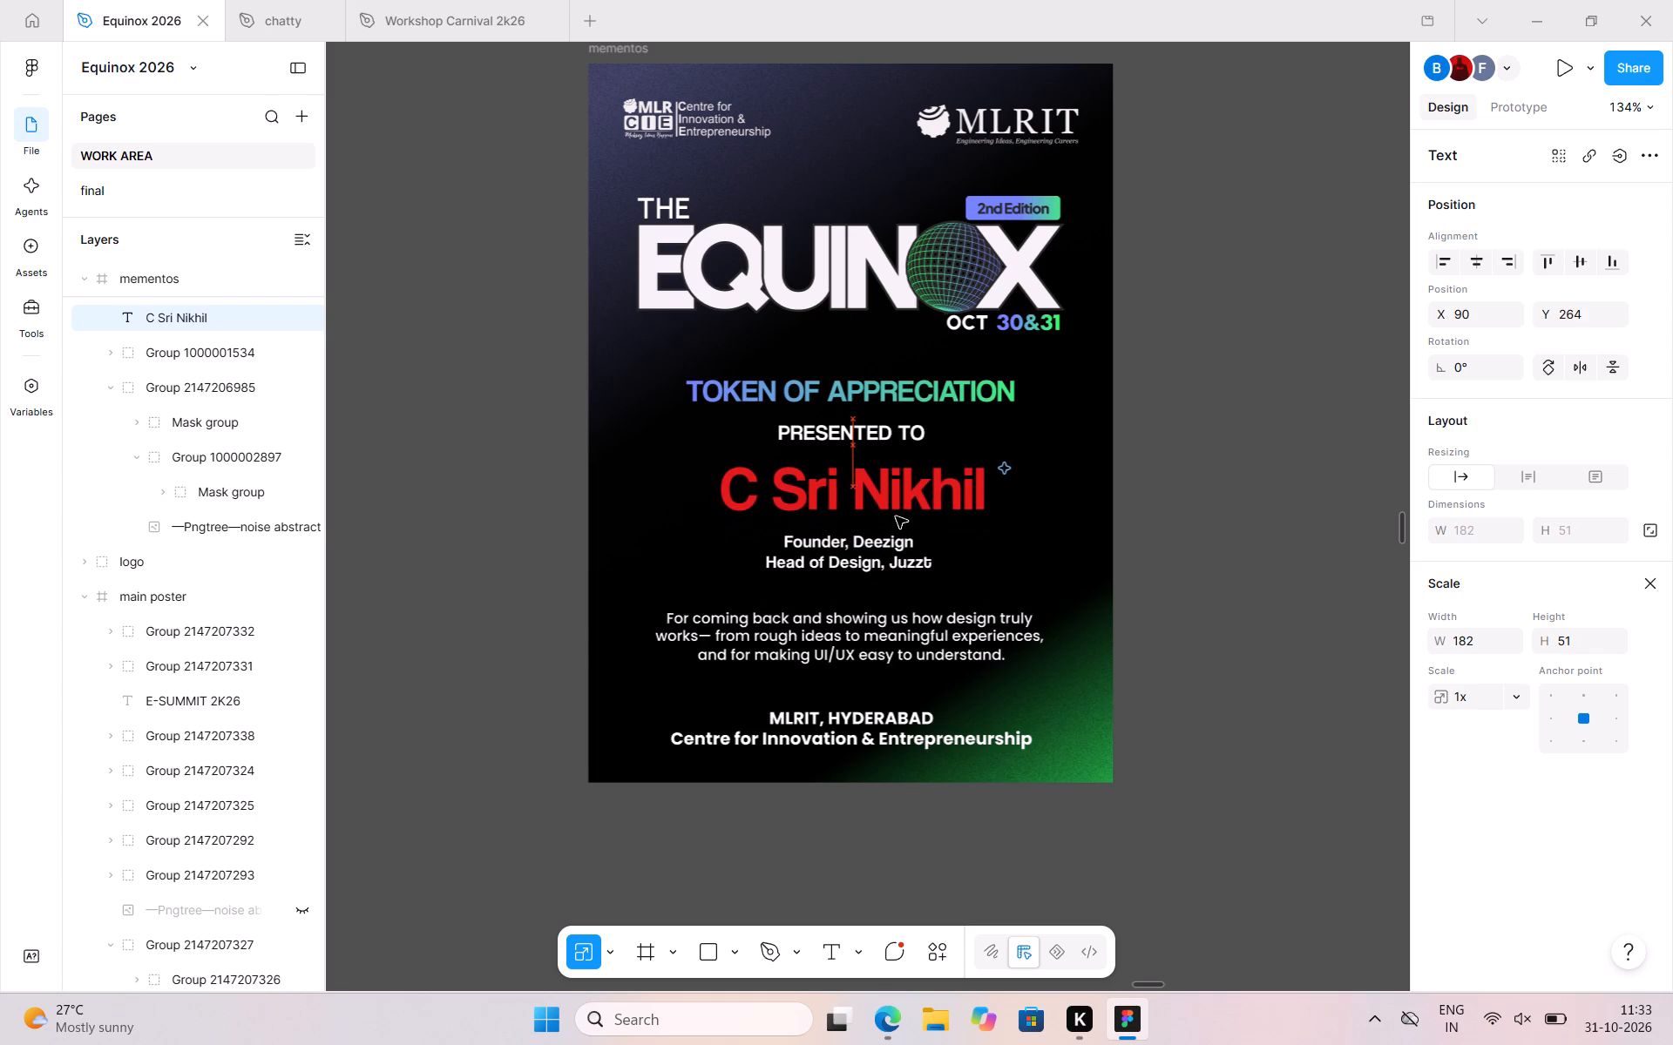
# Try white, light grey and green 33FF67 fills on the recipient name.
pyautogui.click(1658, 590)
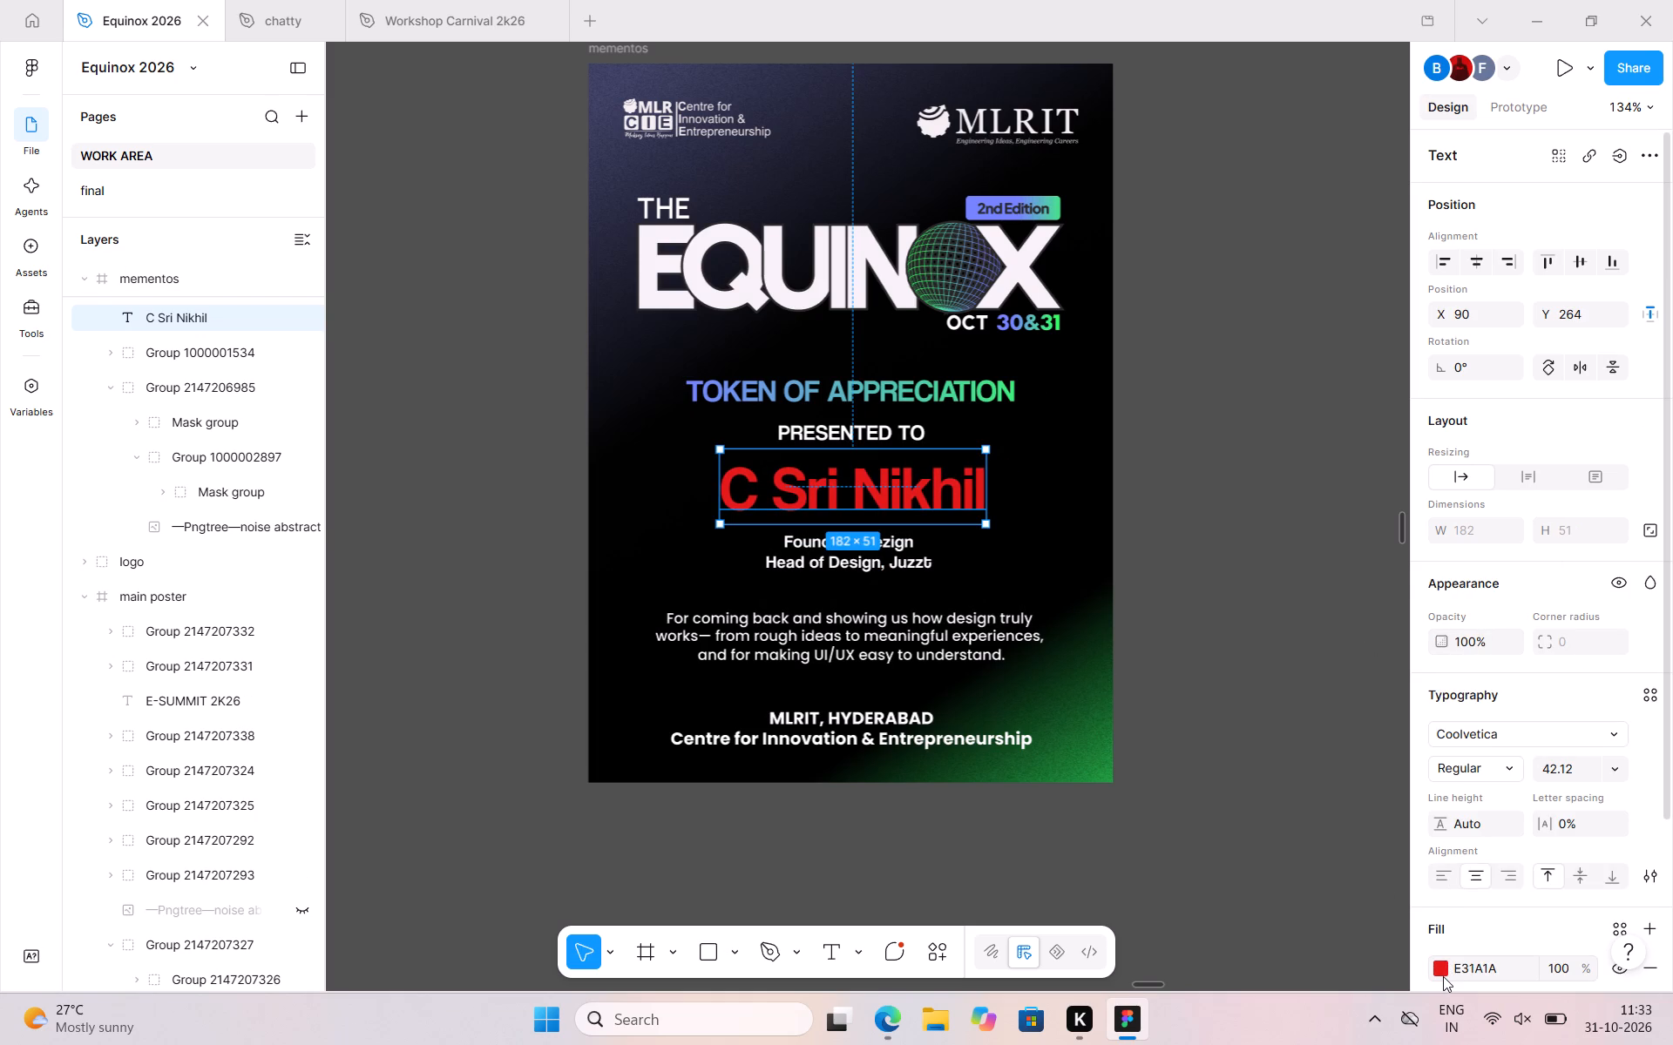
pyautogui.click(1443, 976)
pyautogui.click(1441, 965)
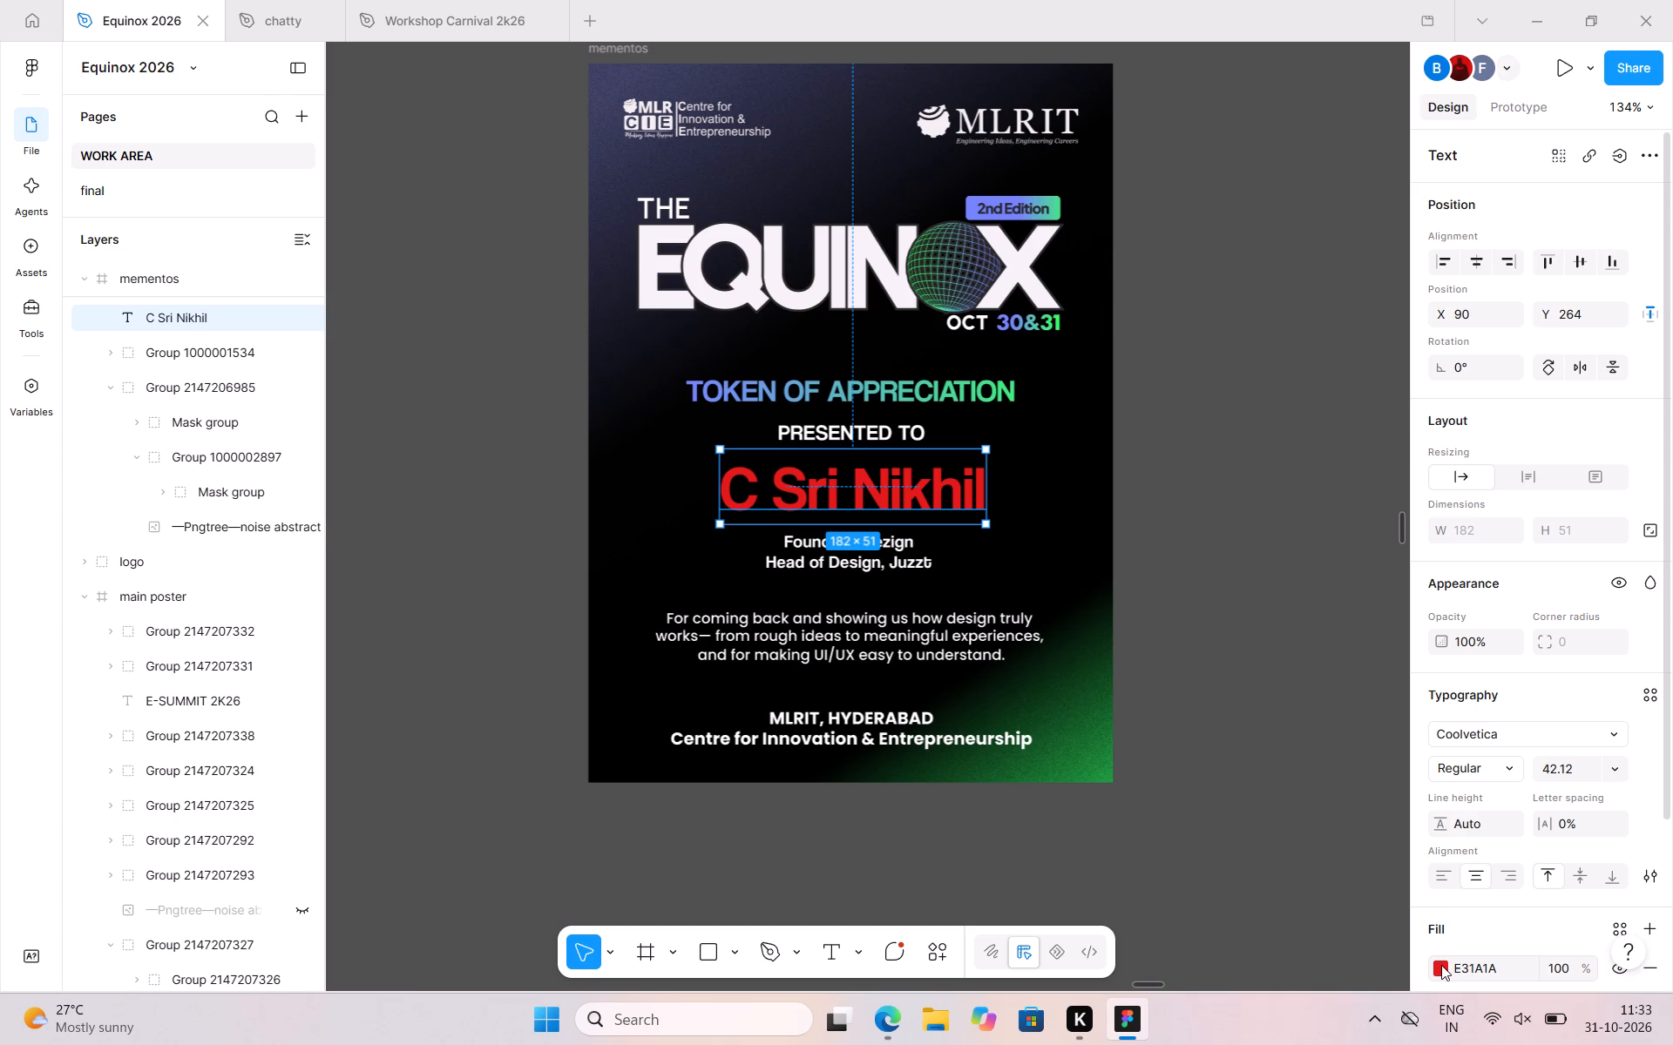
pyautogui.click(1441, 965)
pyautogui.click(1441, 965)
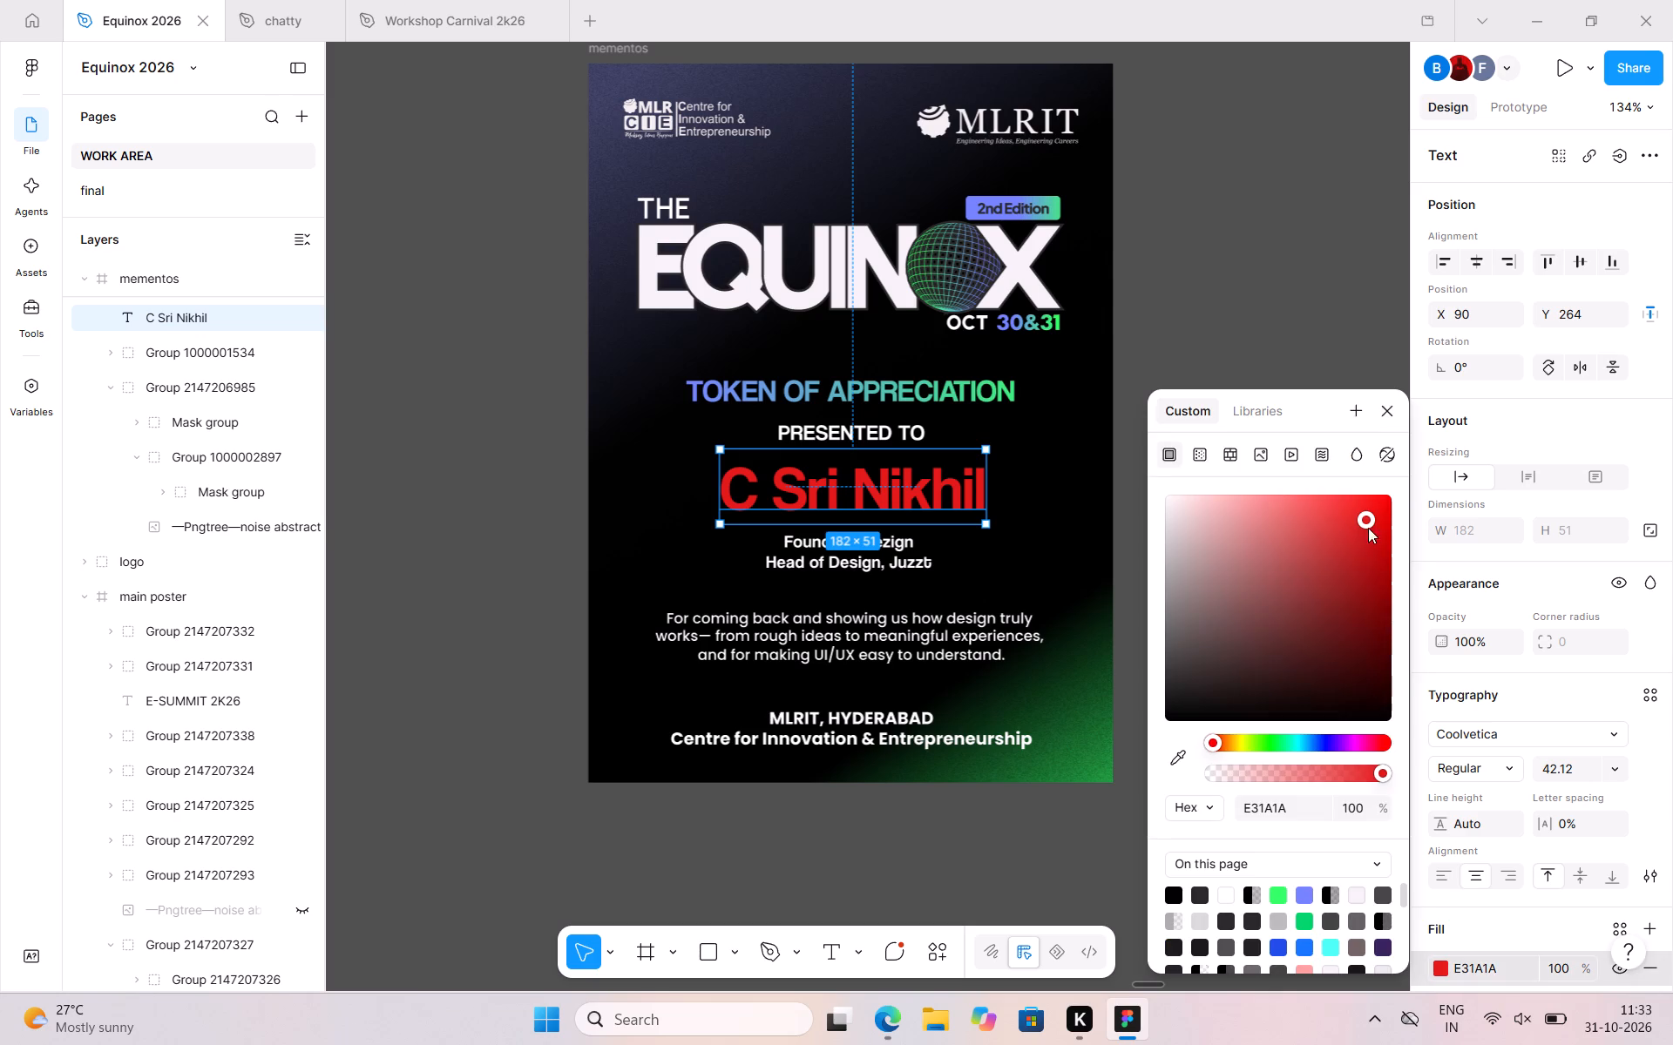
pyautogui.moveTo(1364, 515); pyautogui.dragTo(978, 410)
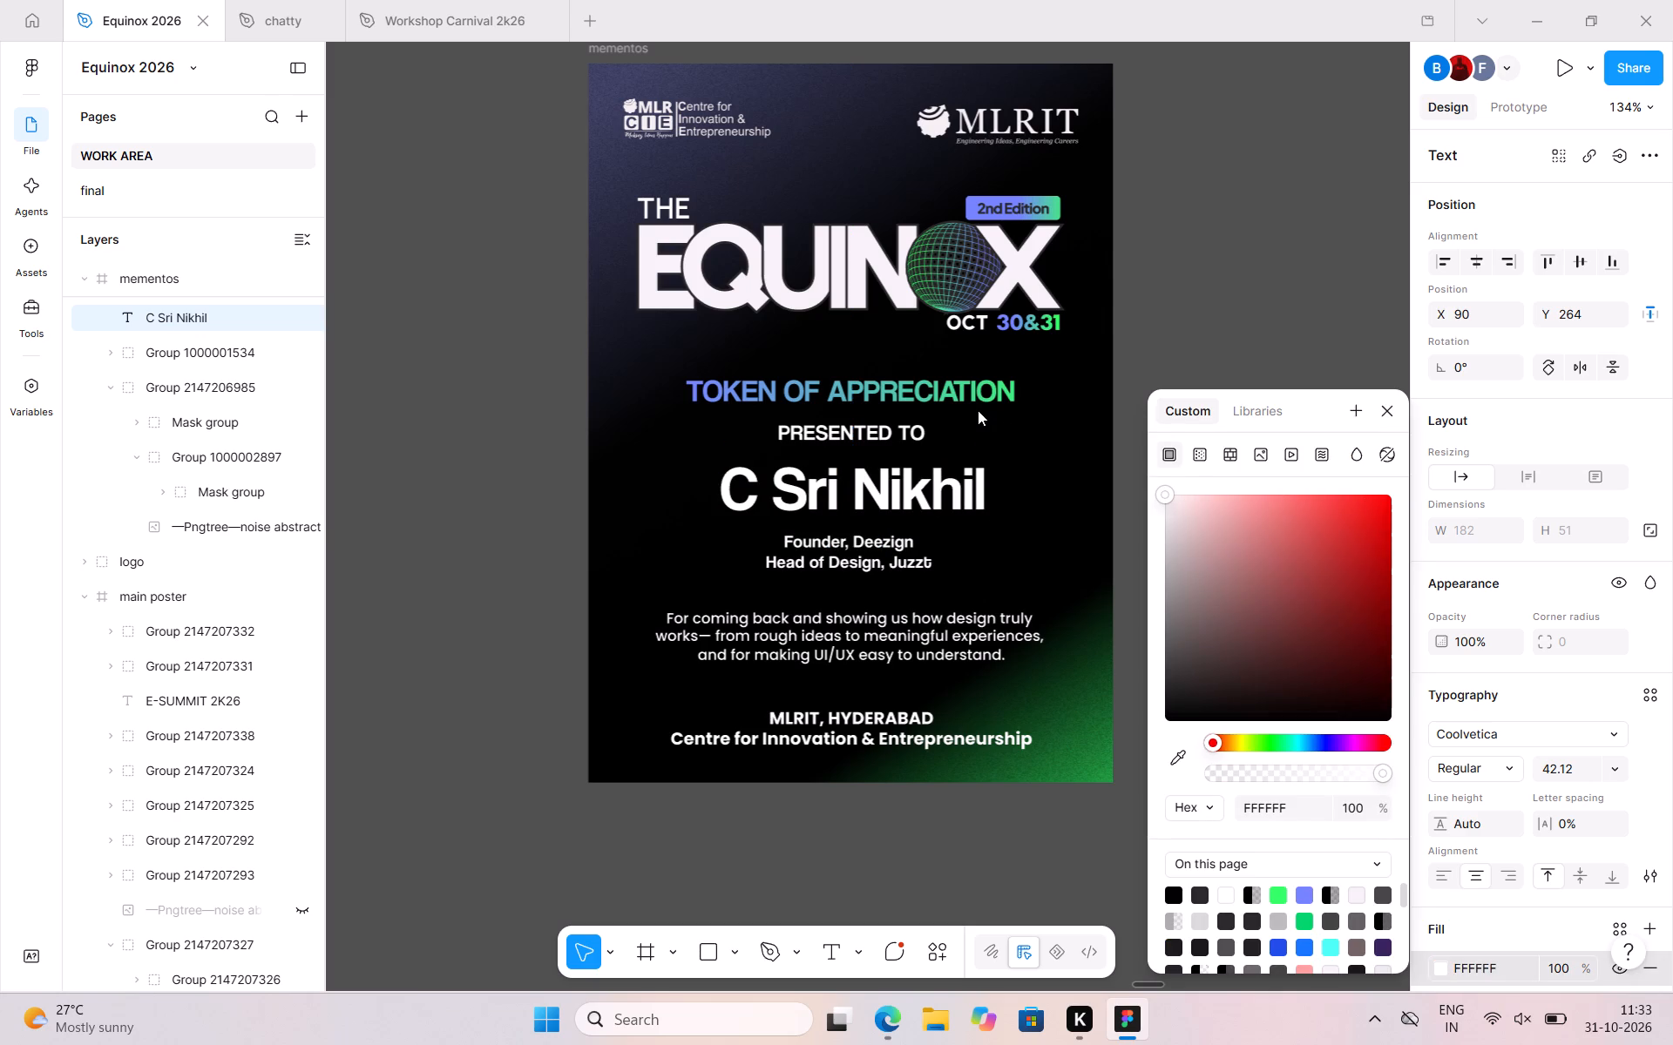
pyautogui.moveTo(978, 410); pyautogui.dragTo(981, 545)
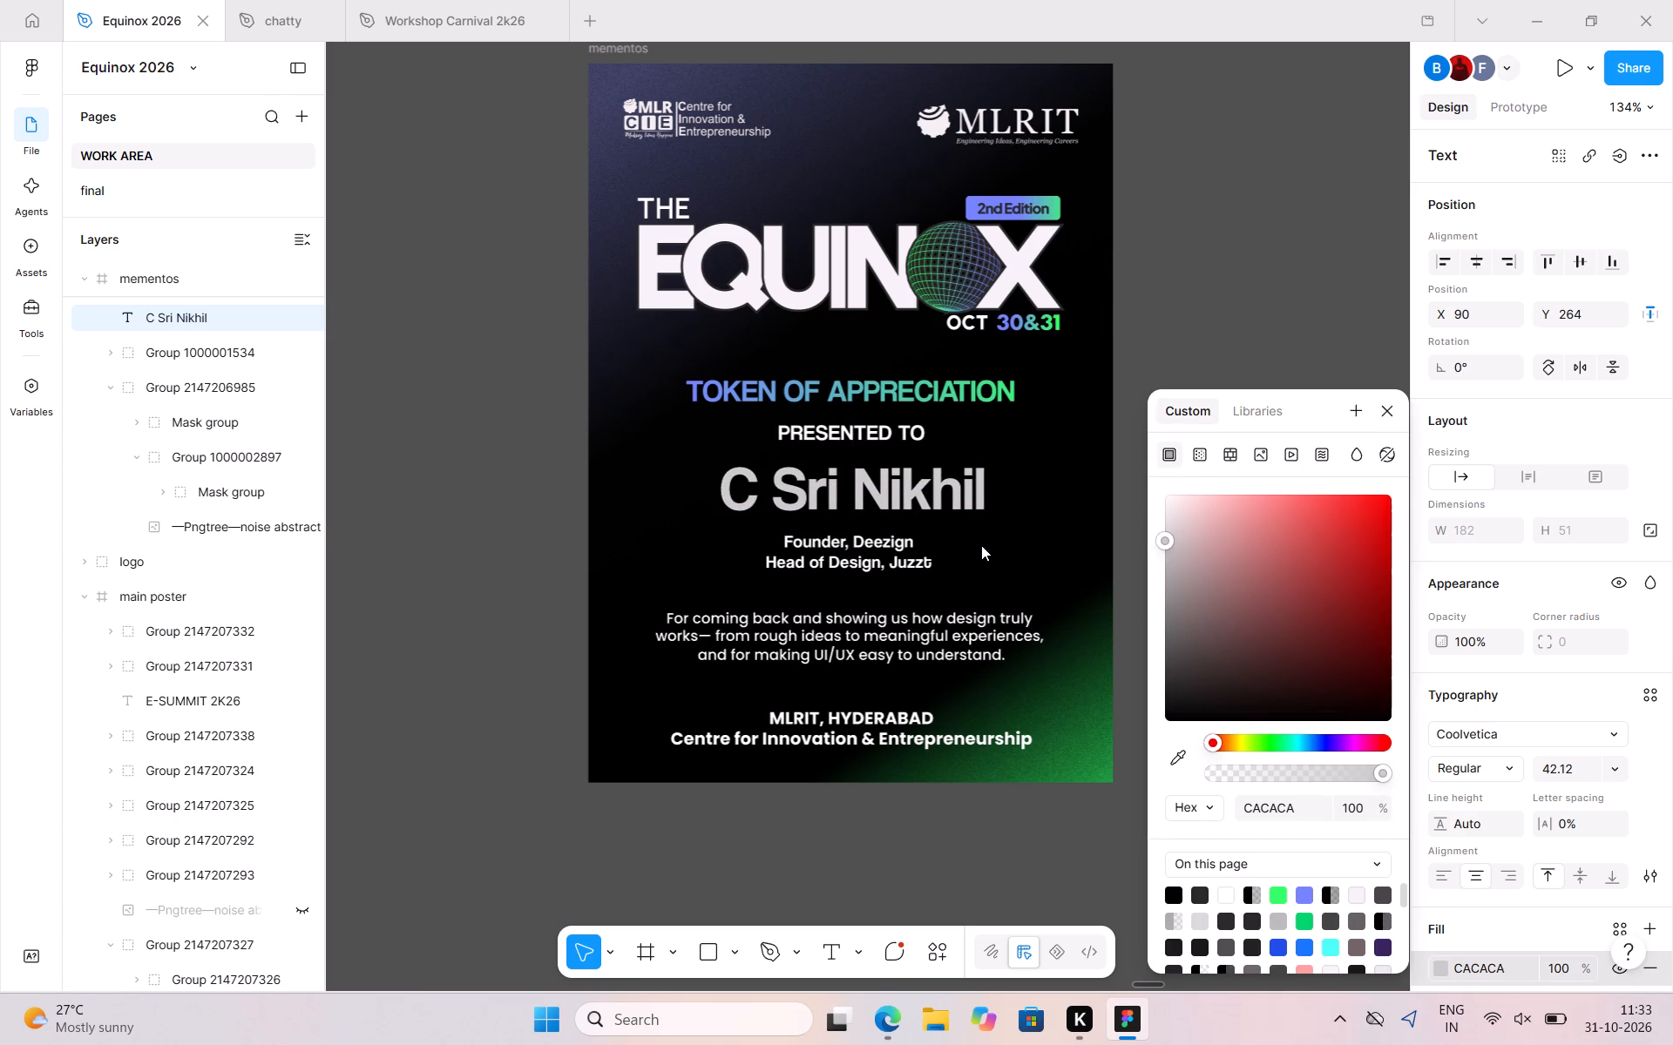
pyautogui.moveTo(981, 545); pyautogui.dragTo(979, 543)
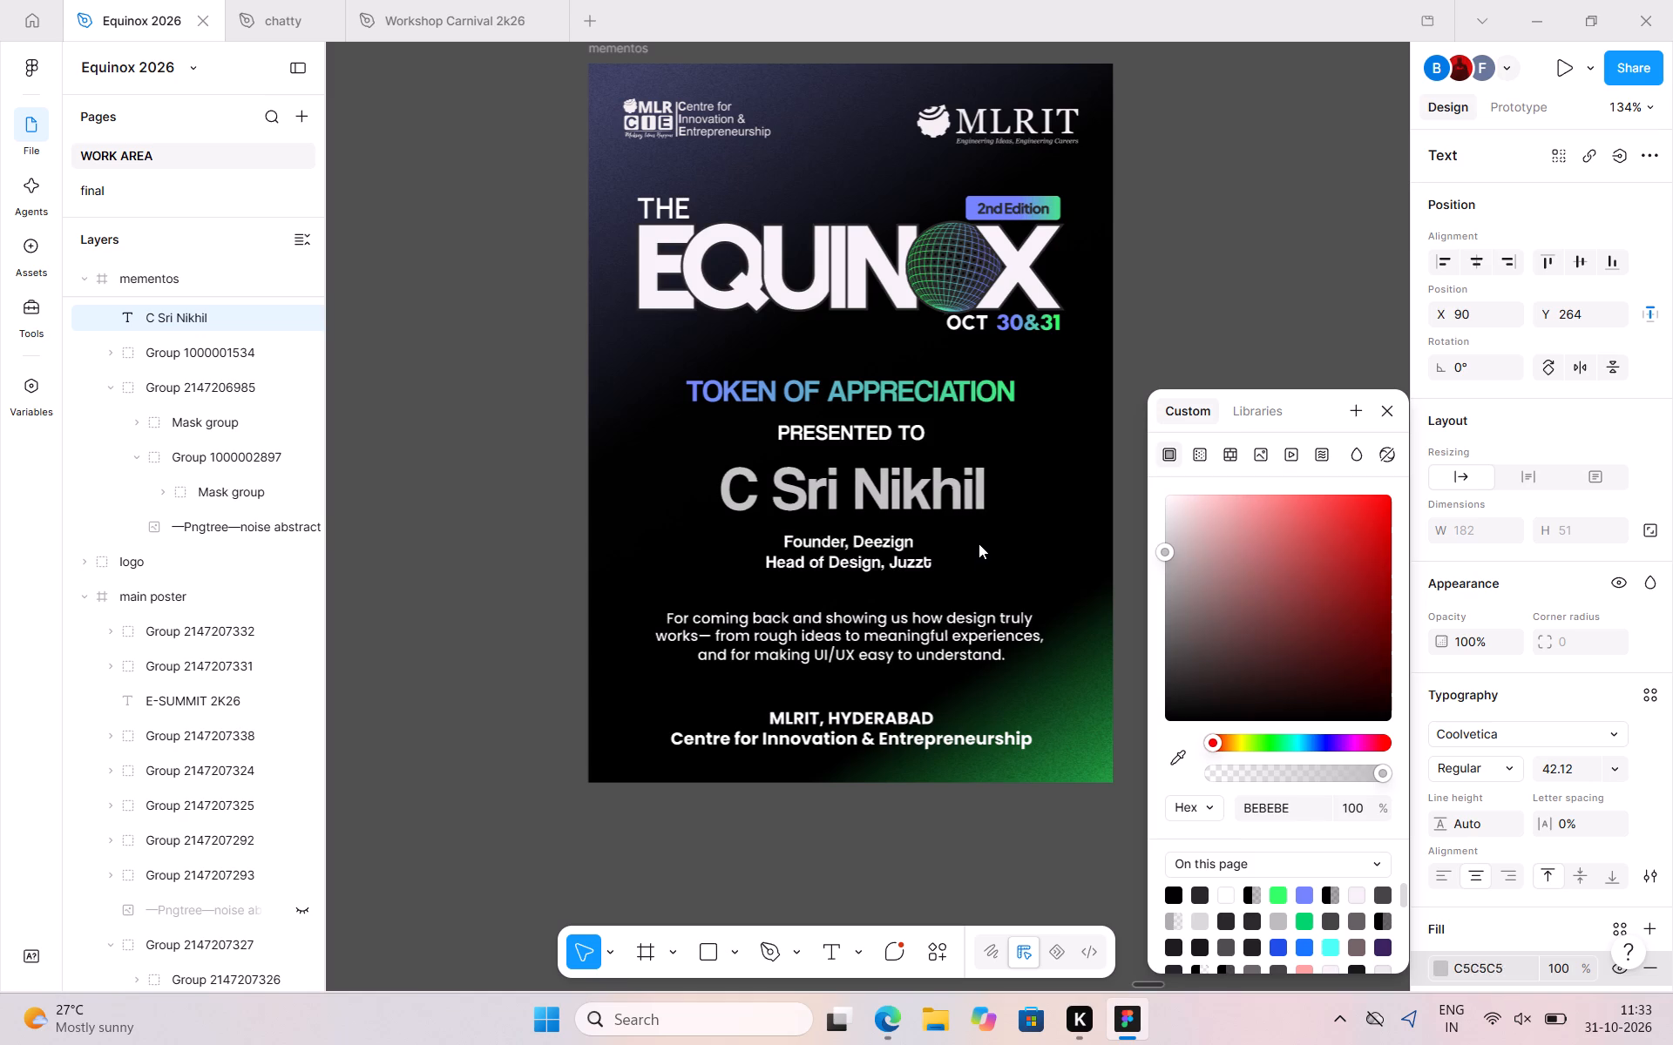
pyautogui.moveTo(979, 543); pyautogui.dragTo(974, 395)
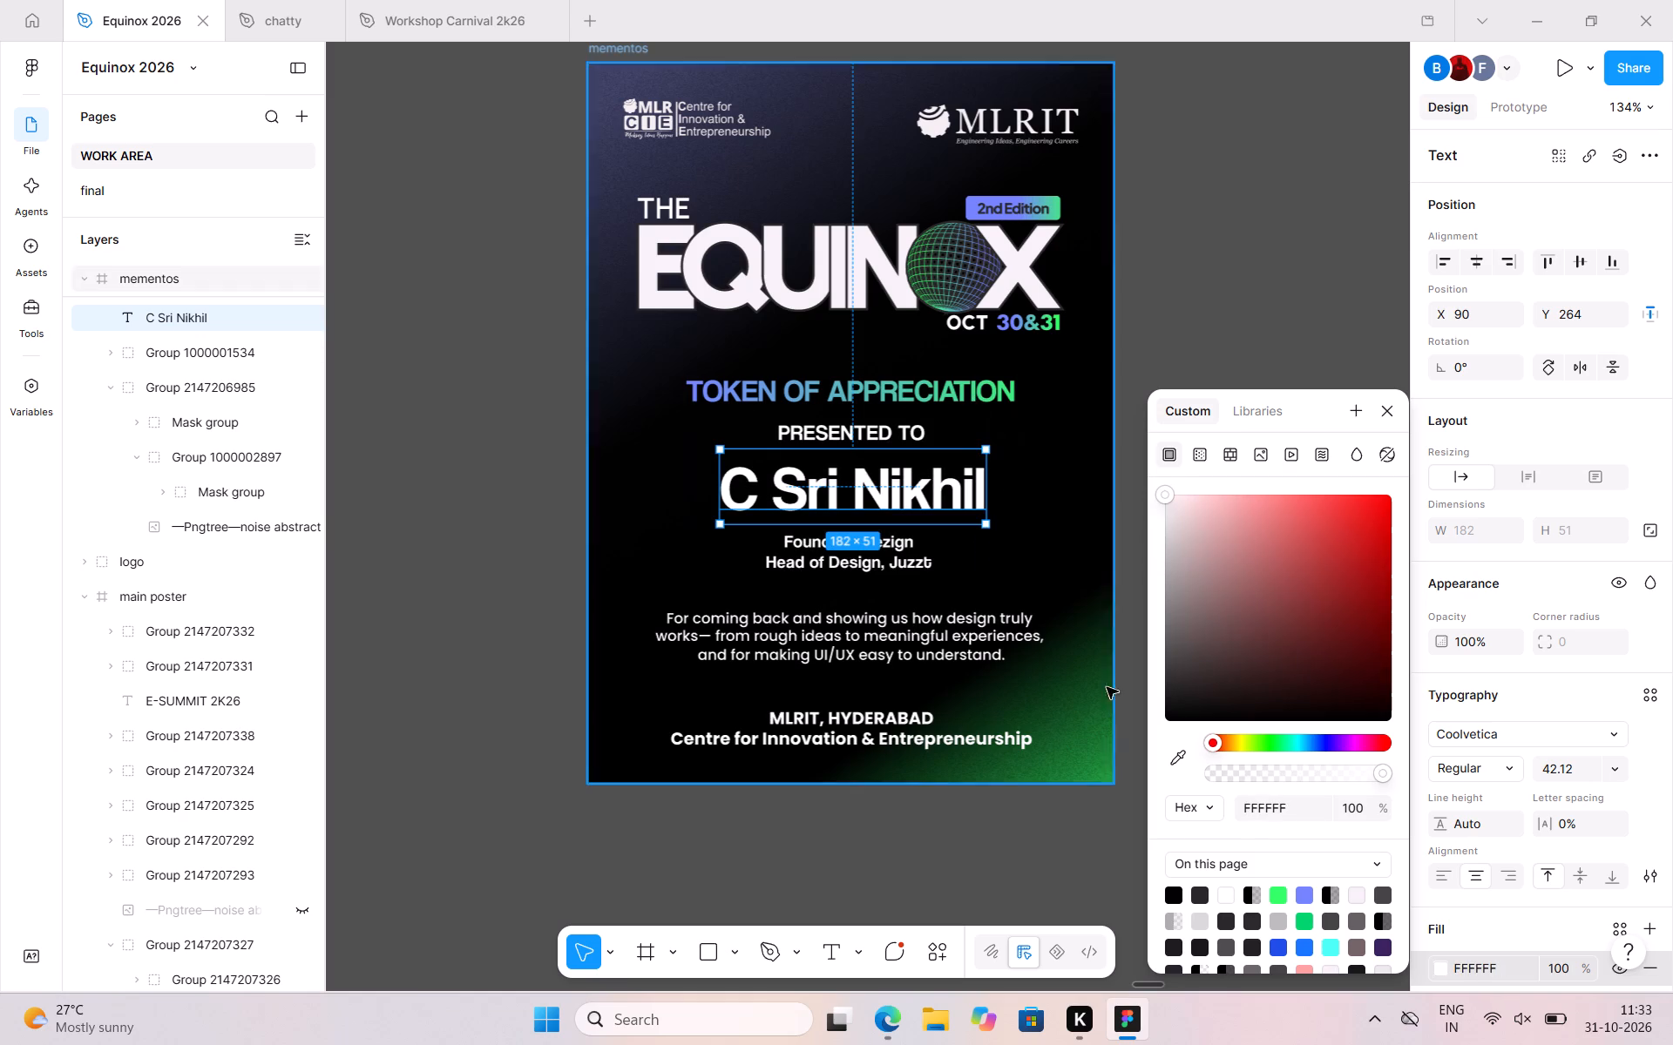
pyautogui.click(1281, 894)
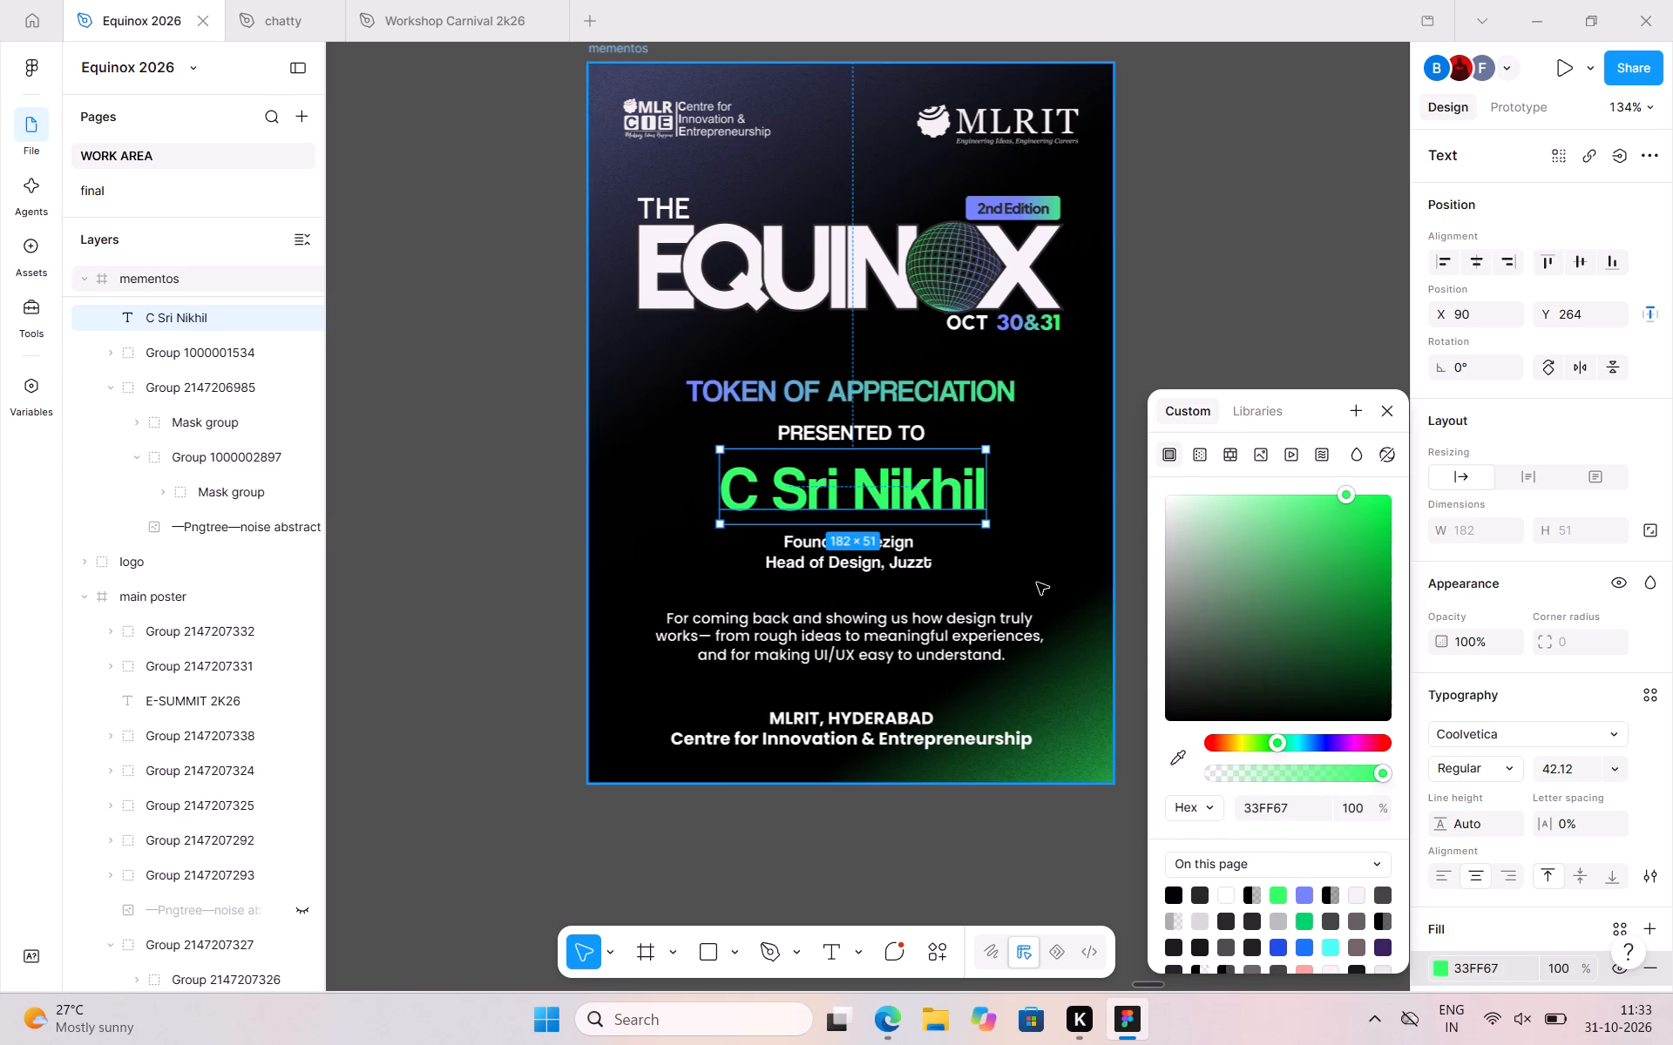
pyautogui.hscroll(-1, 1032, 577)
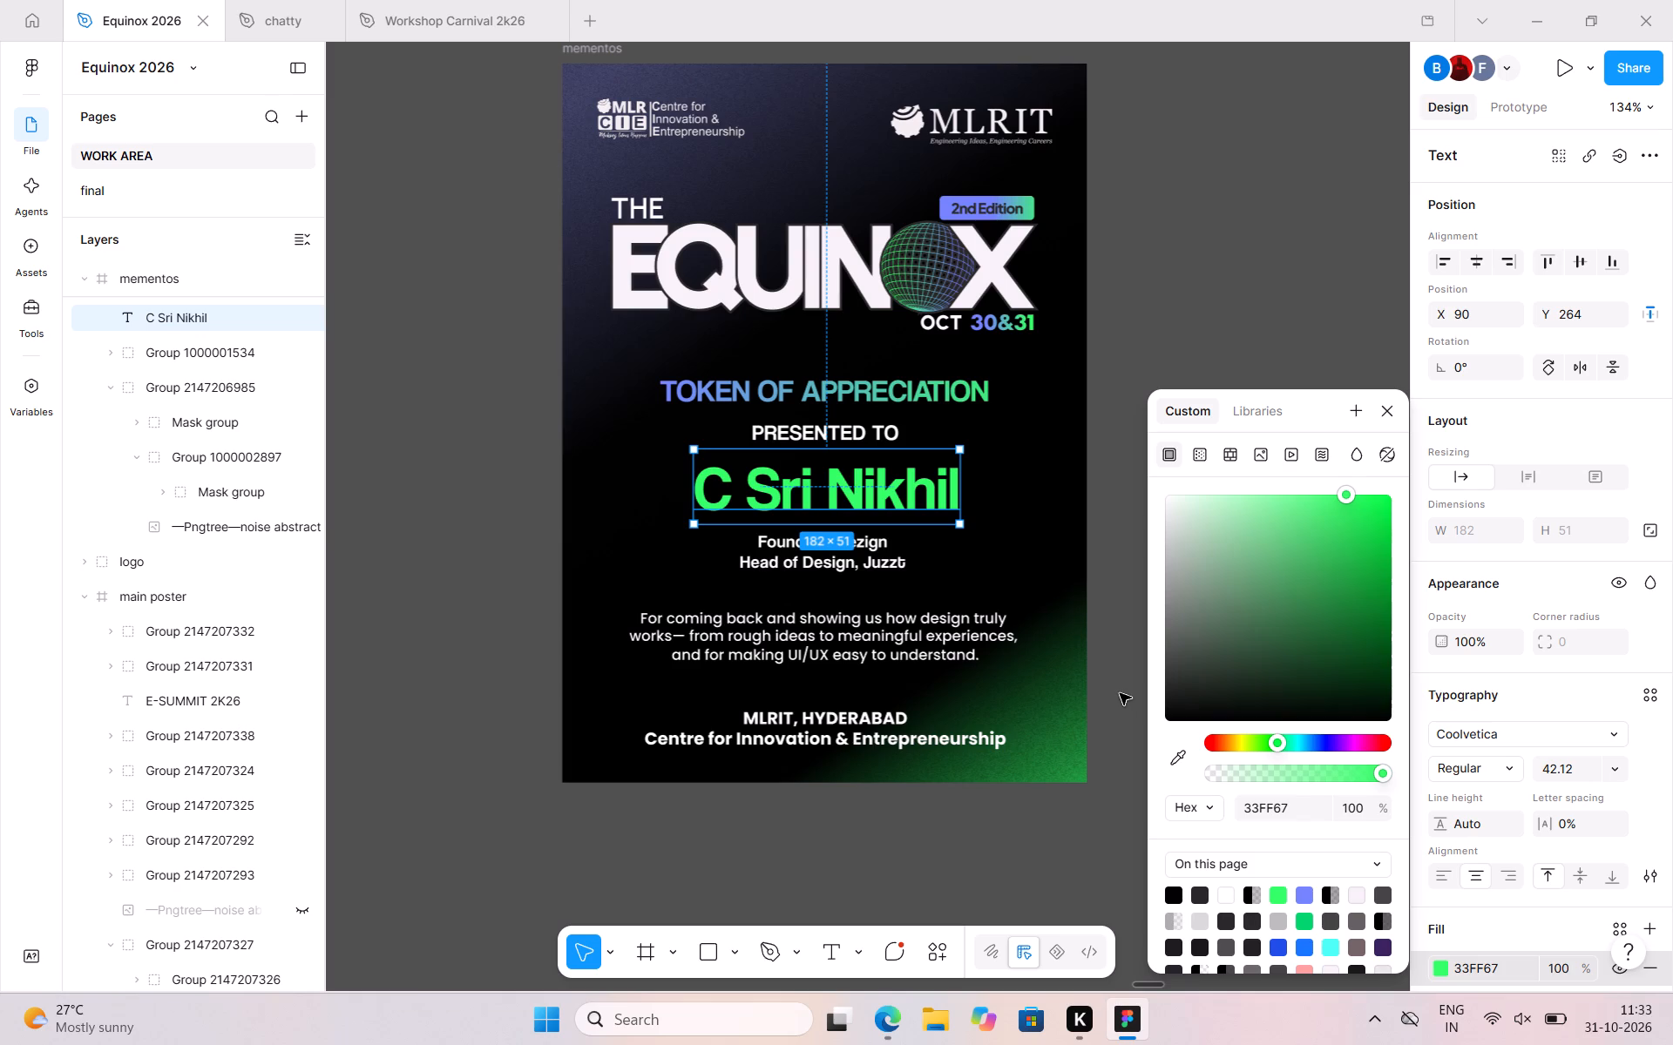
# Fill the recipient name with the page's periwinkle blue, fine-tuned to 757FFF, and deselect it.
pyautogui.click(1309, 896)
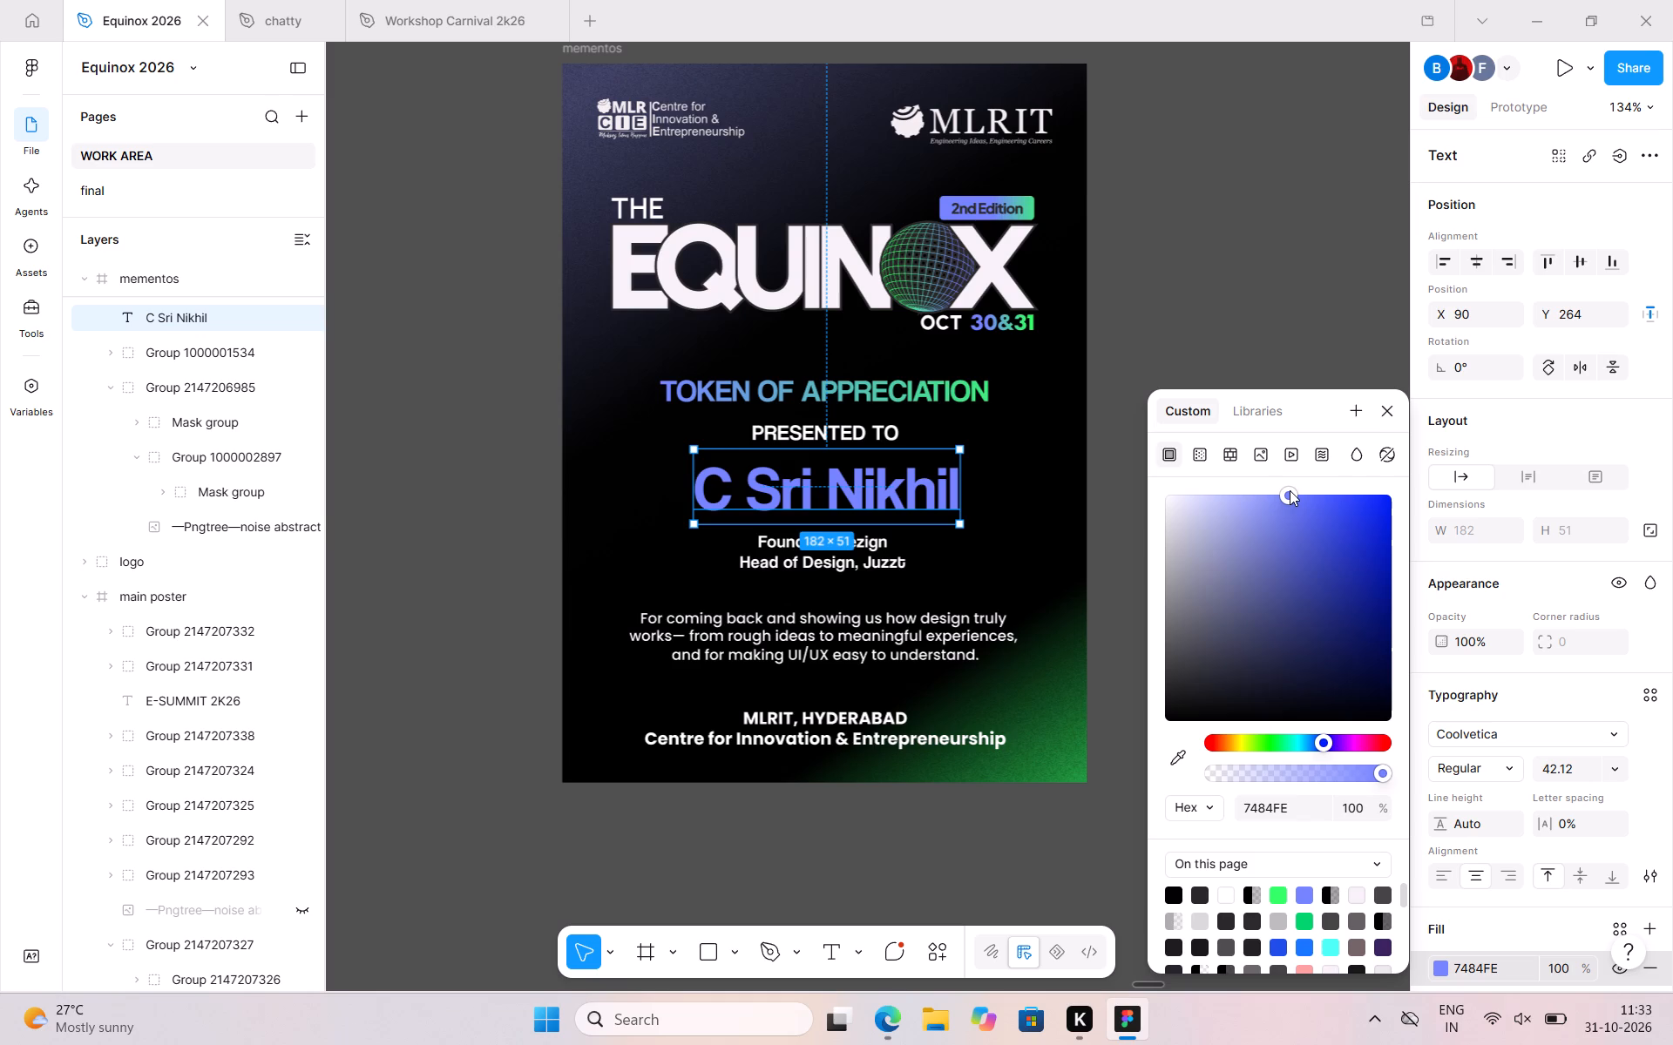
pyautogui.moveTo(1290, 490); pyautogui.dragTo(1322, 488, button='right')
pyautogui.moveTo(1322, 488); pyautogui.dragTo(1323, 492, button='right')
pyautogui.moveTo(1288, 497); pyautogui.dragTo(1304, 495)
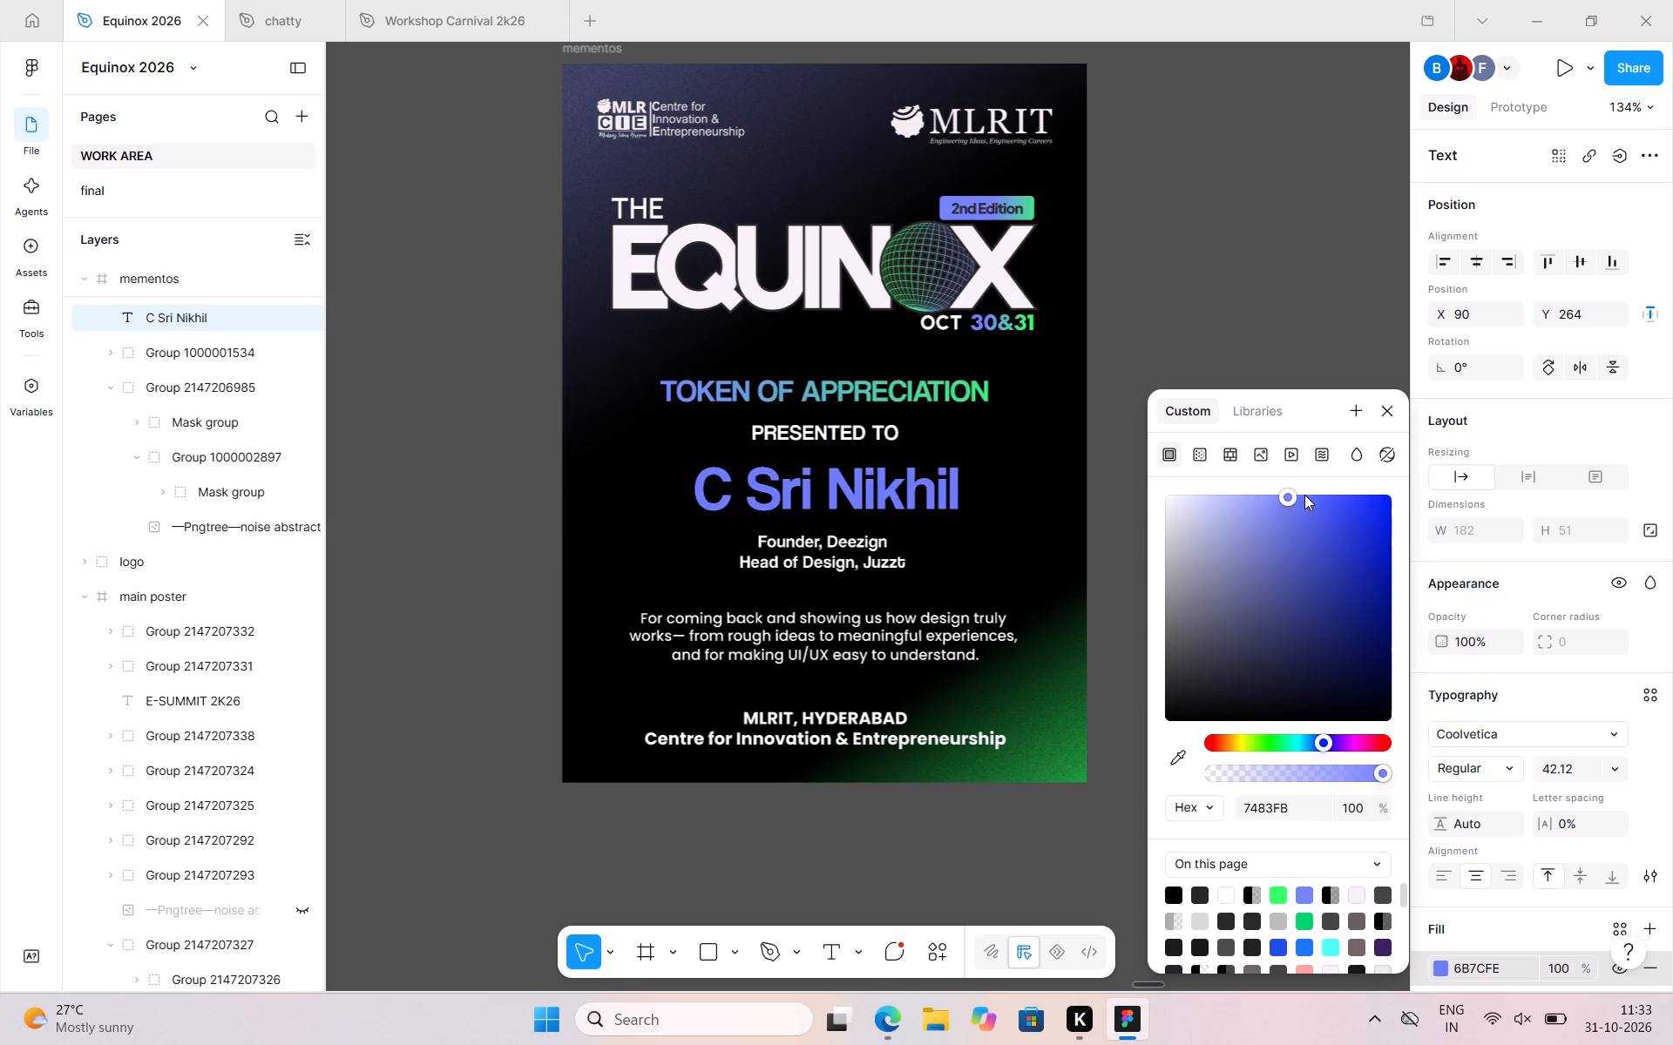
pyautogui.moveTo(1304, 495); pyautogui.dragTo(1297, 493)
pyautogui.moveTo(1297, 493); pyautogui.dragTo(1288, 488)
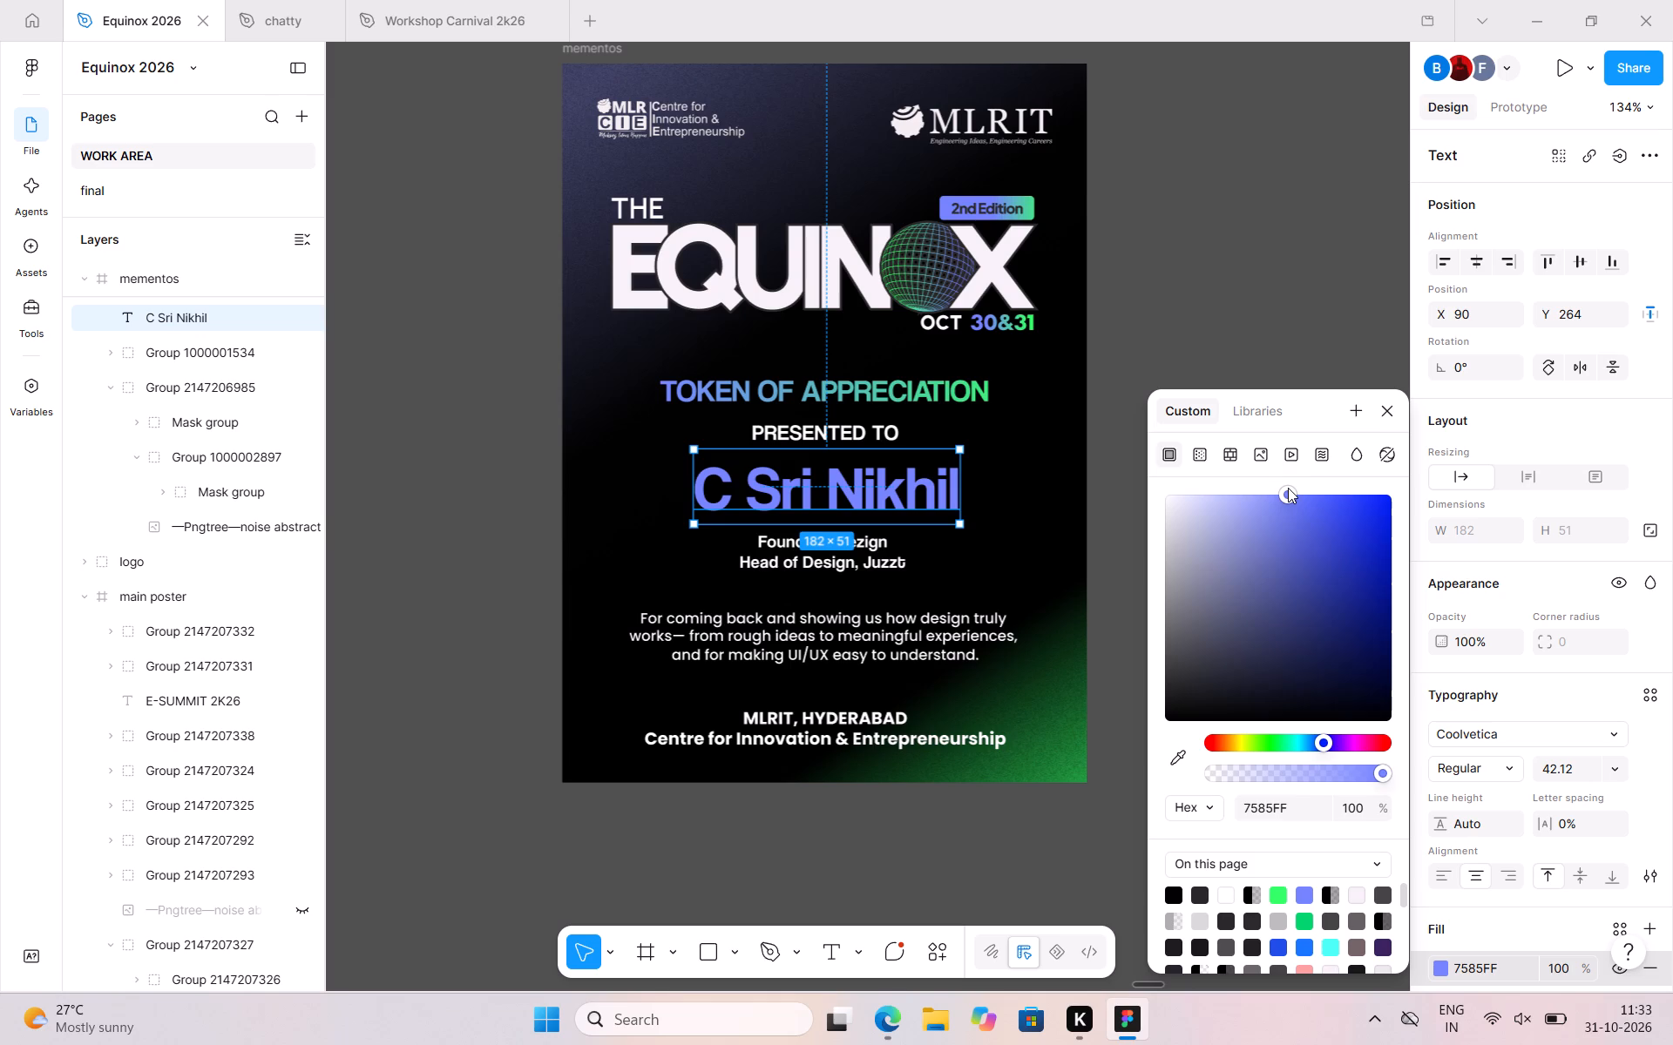
pyautogui.scroll(-1, 1288, 488)
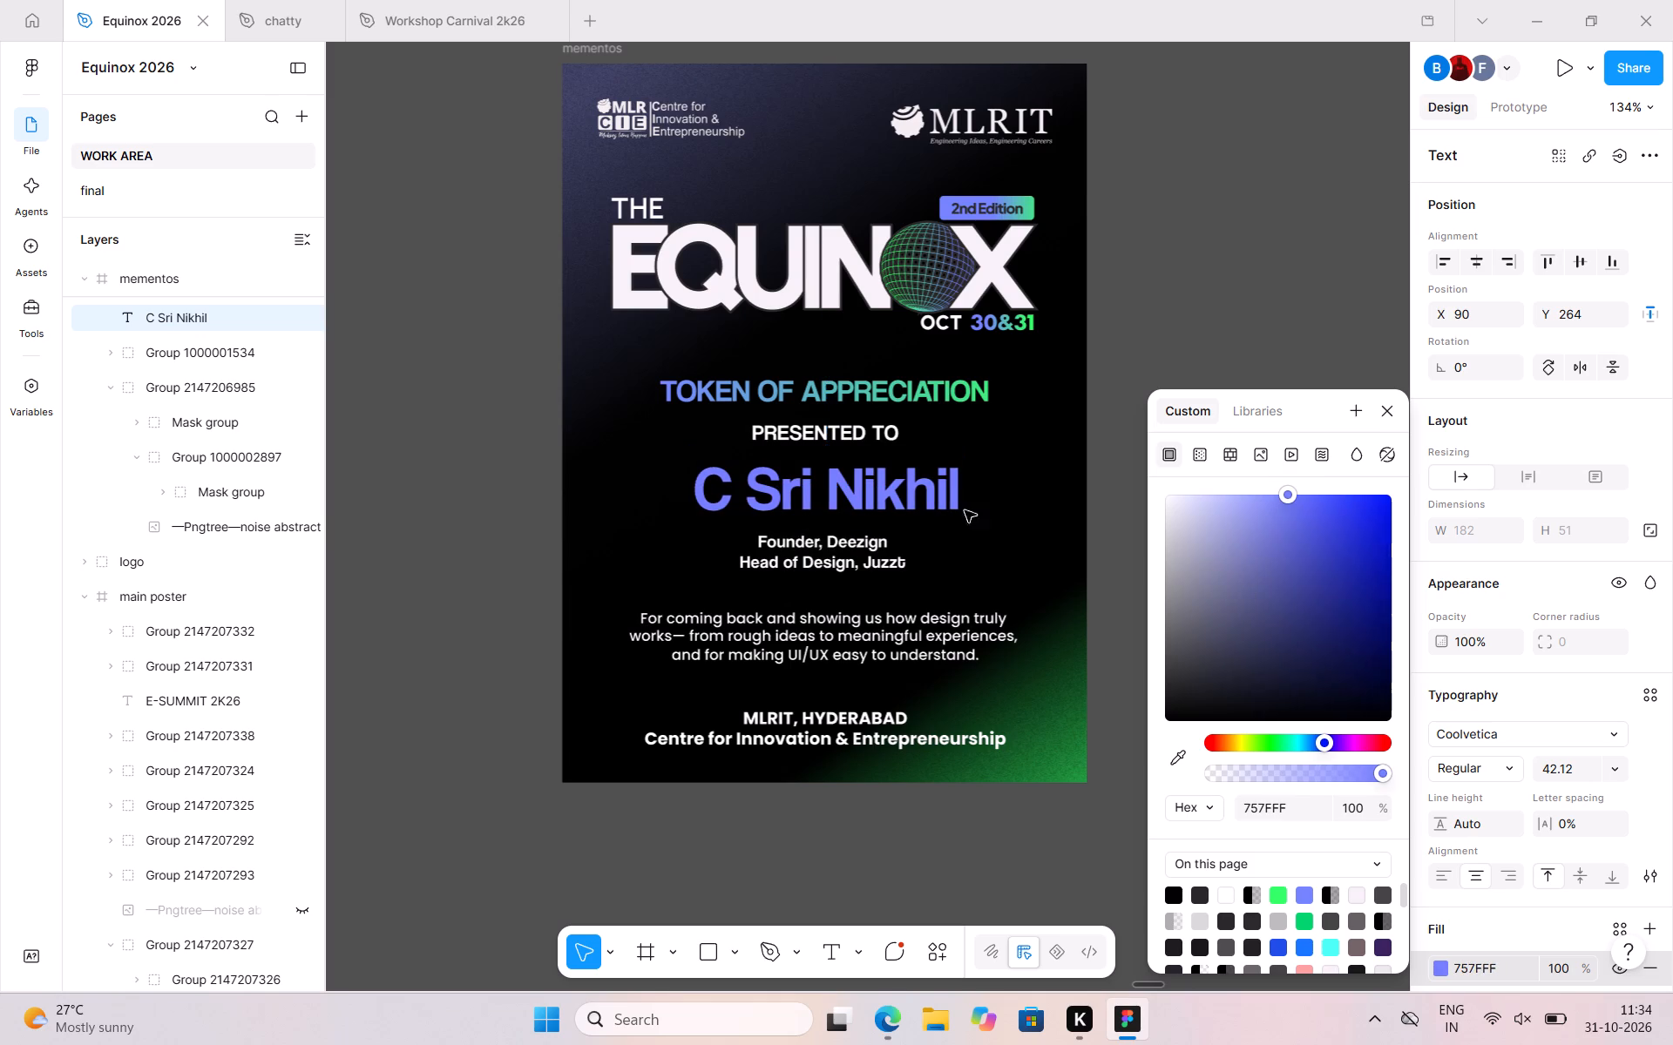
pyautogui.click(830, 628)
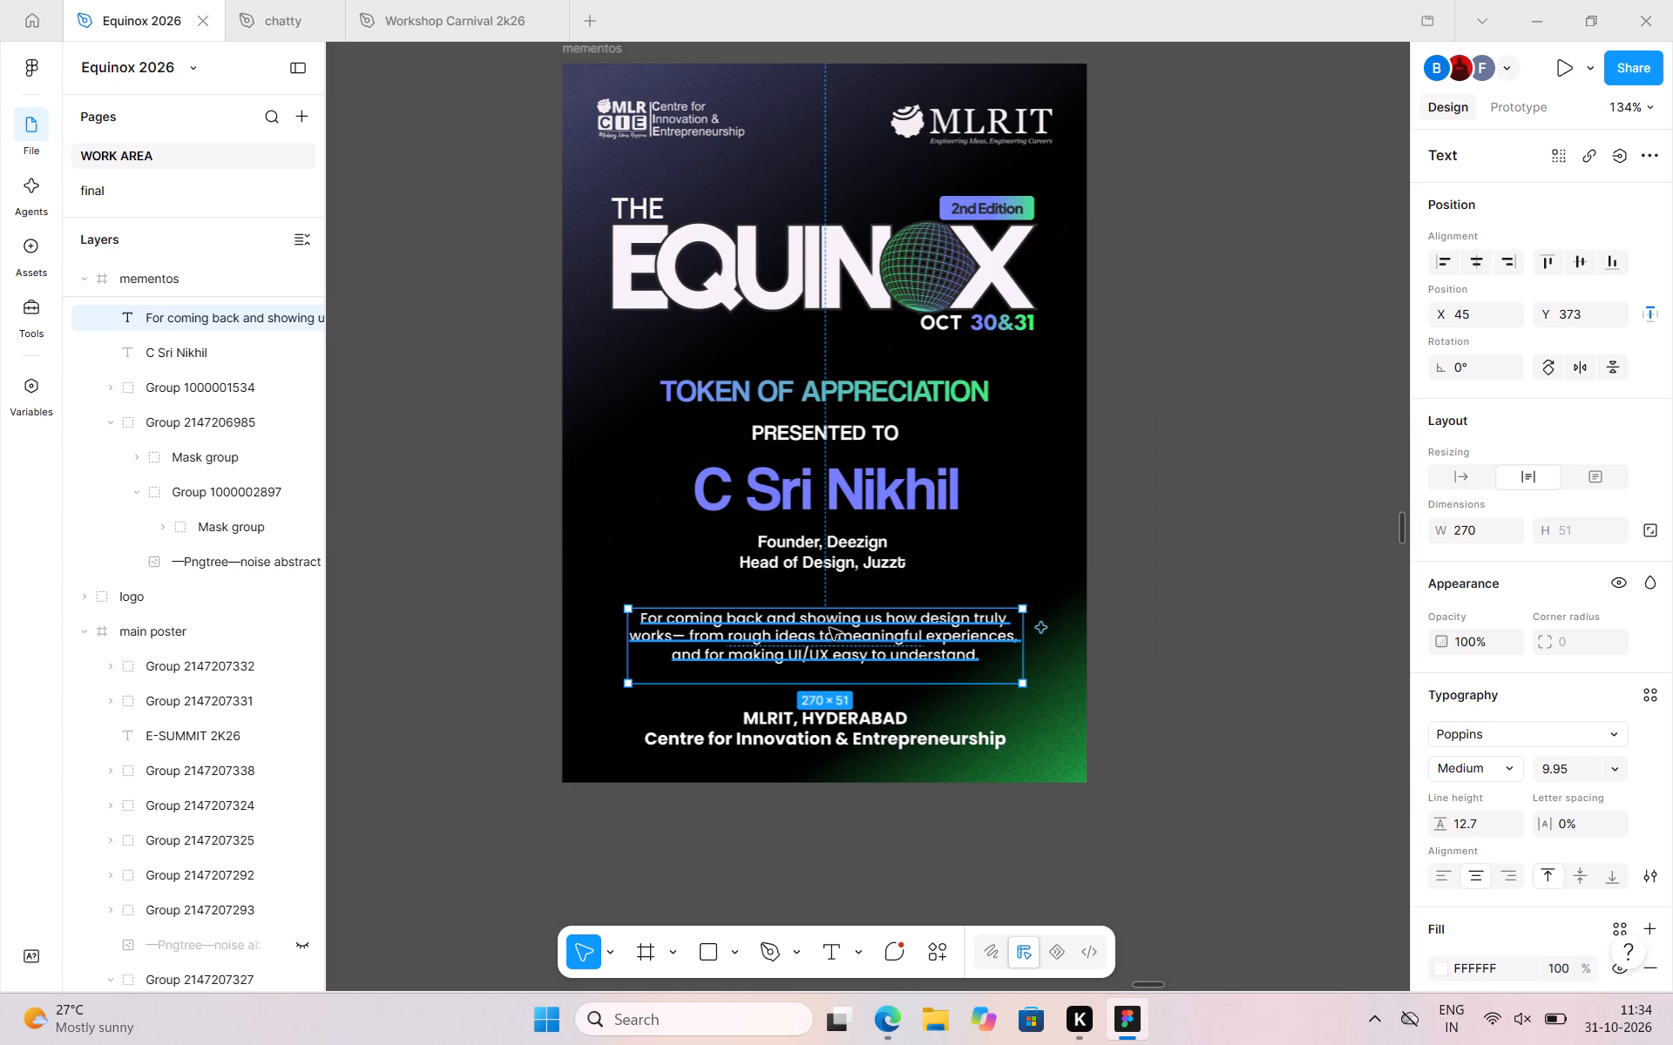
pyautogui.click(1192, 501)
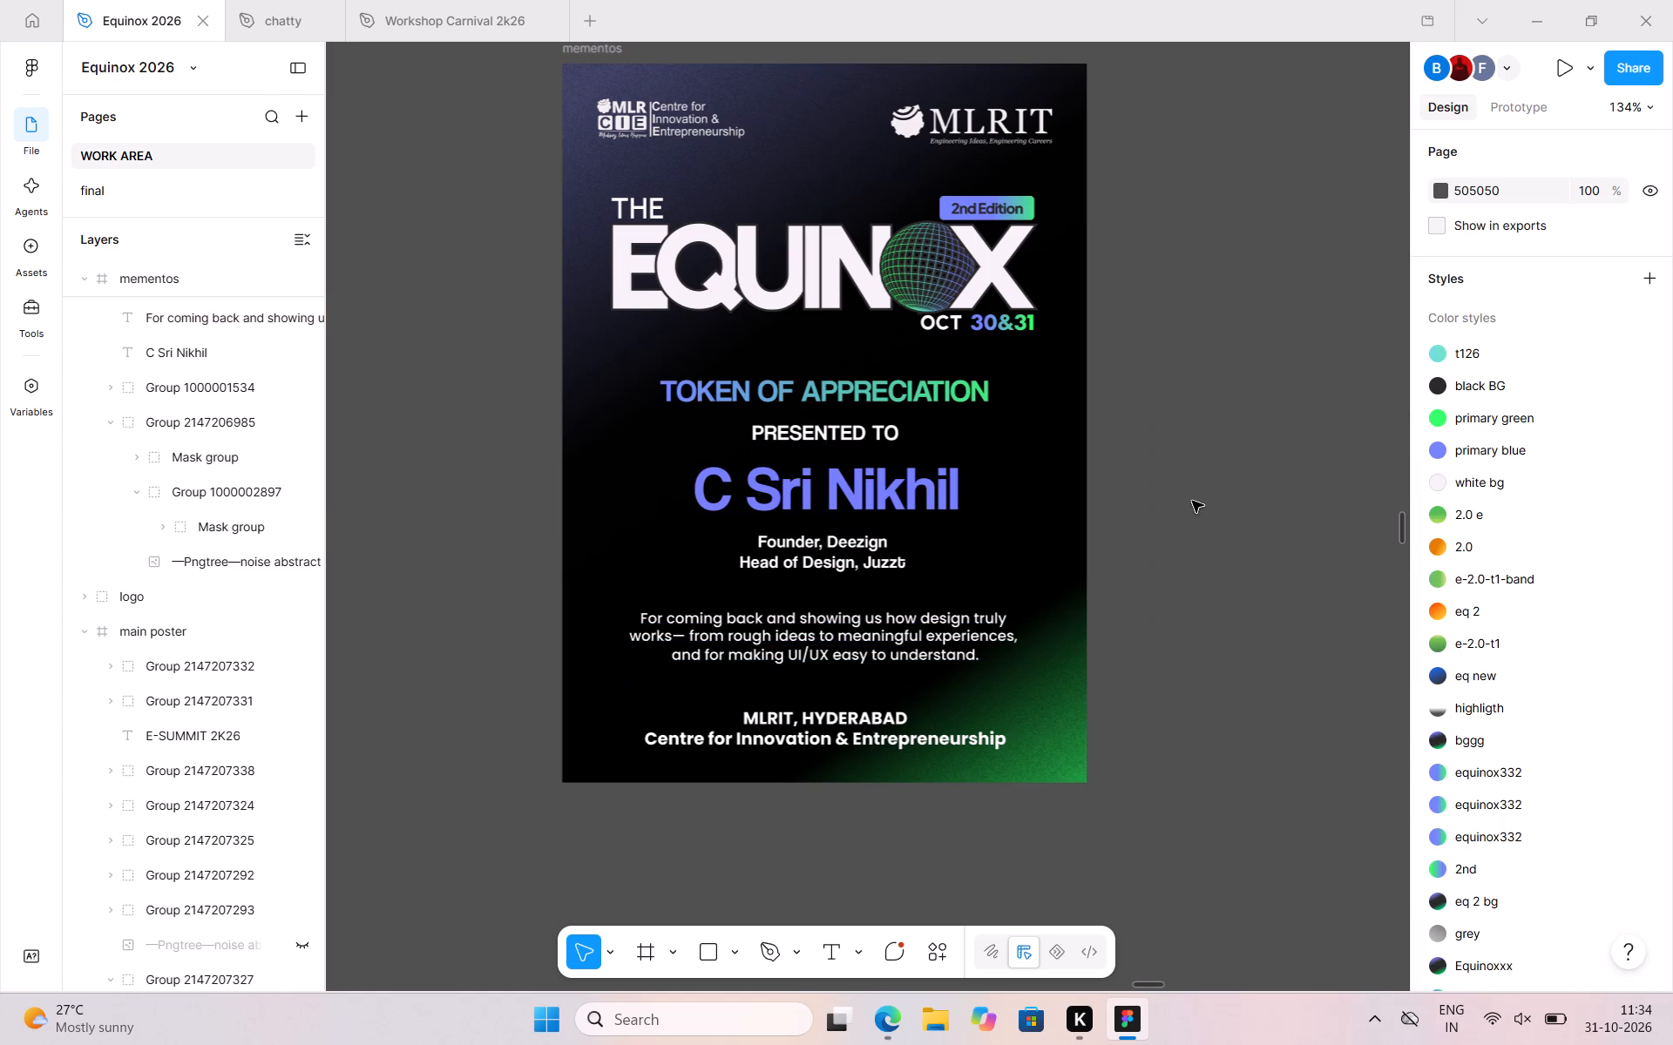
# Replace the gradient fill of the TOKEN OF APPRECIATION text with solid grey ACACAC.
pyautogui.hscroll(-1, 1085, 475)
pyautogui.doubleClick(921, 395)
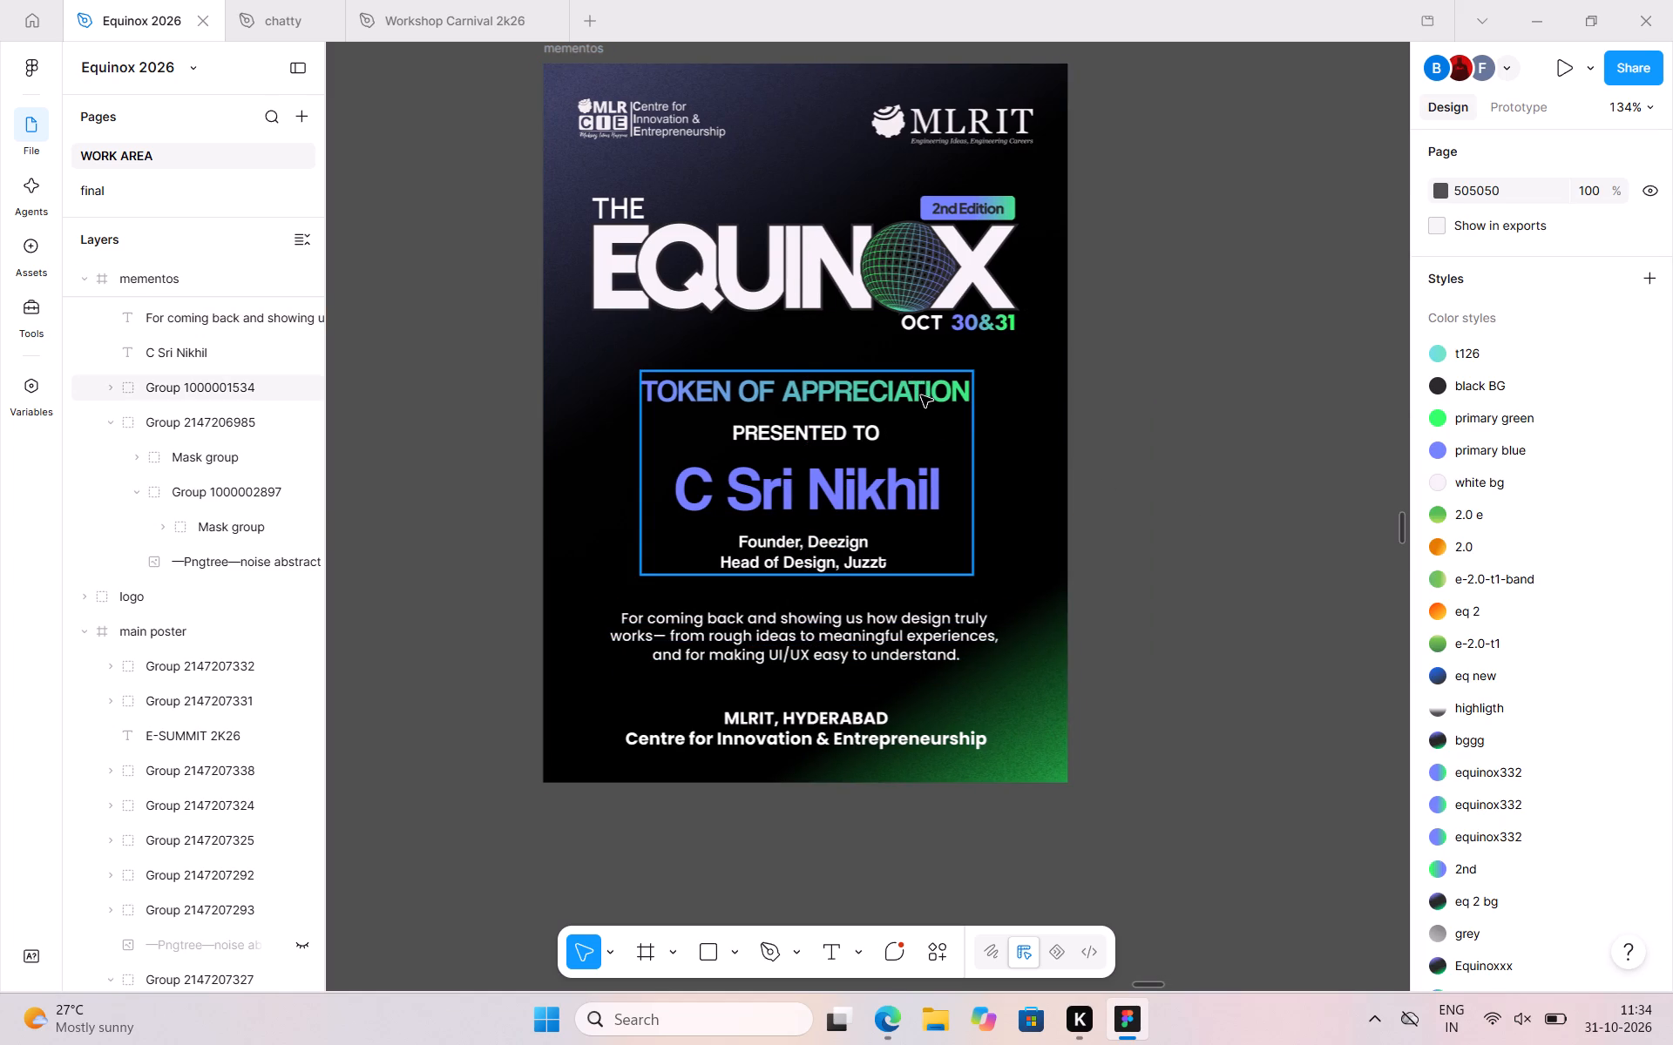
pyautogui.doubleClick(921, 395)
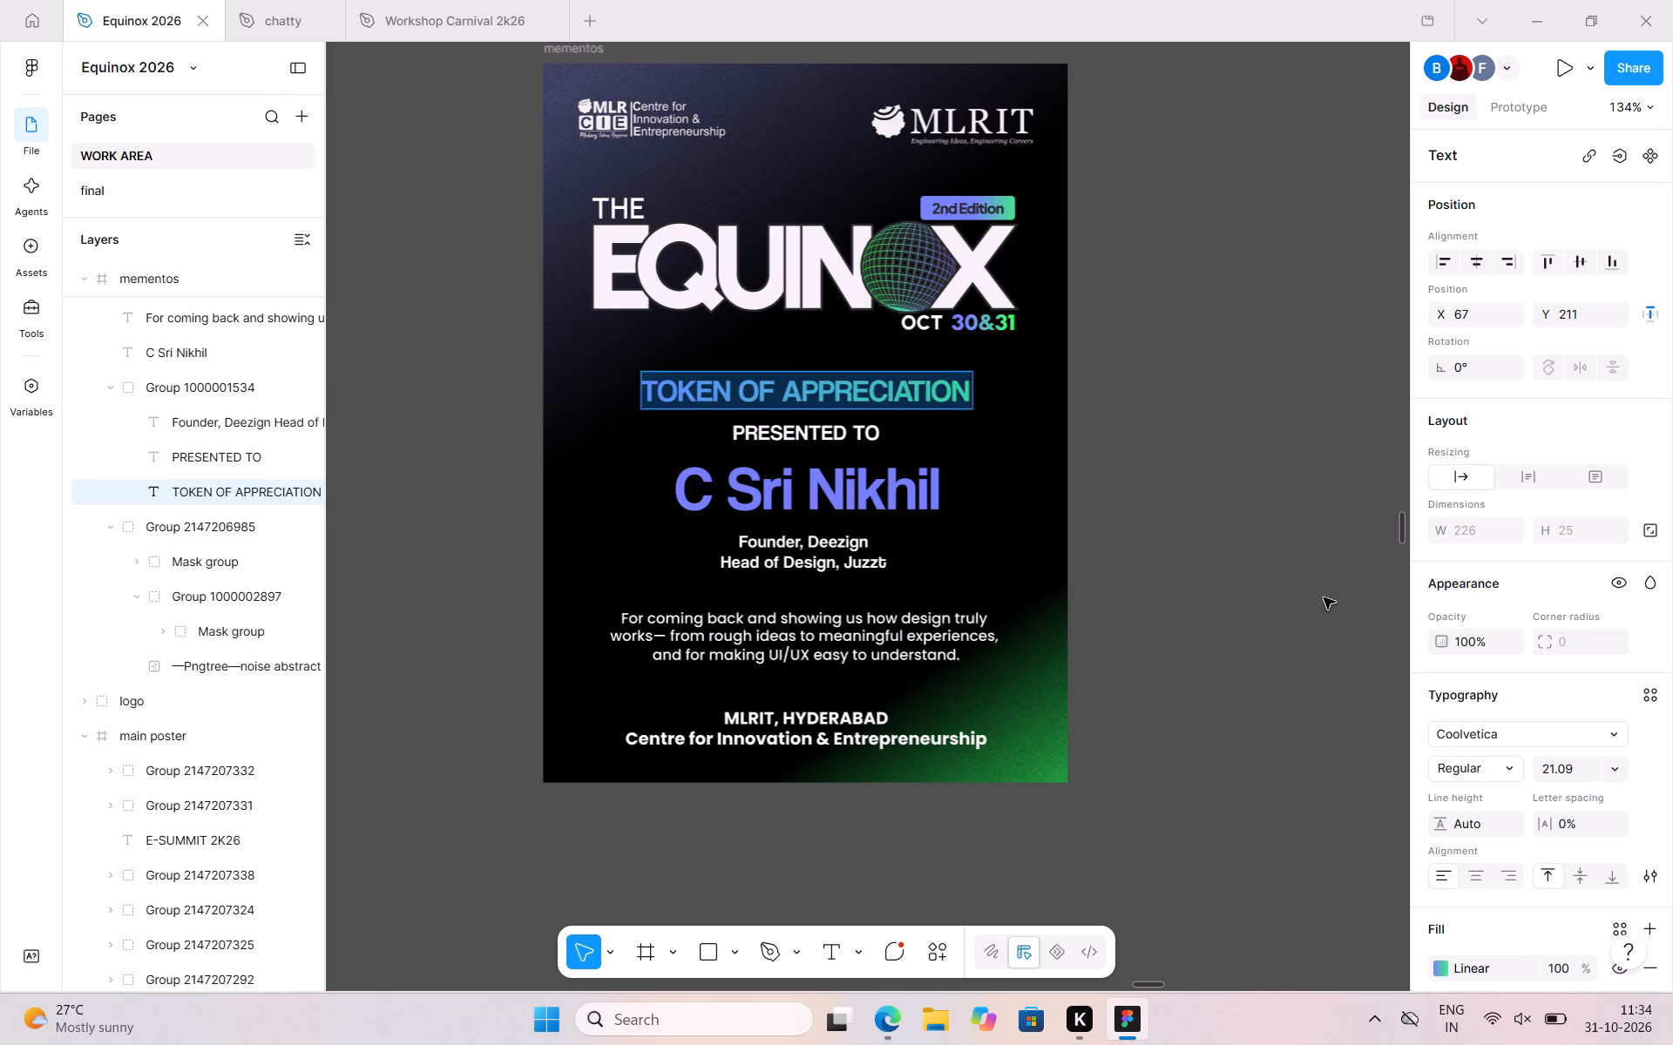
pyautogui.scroll(-3, 1583, 812)
pyautogui.click(1440, 771)
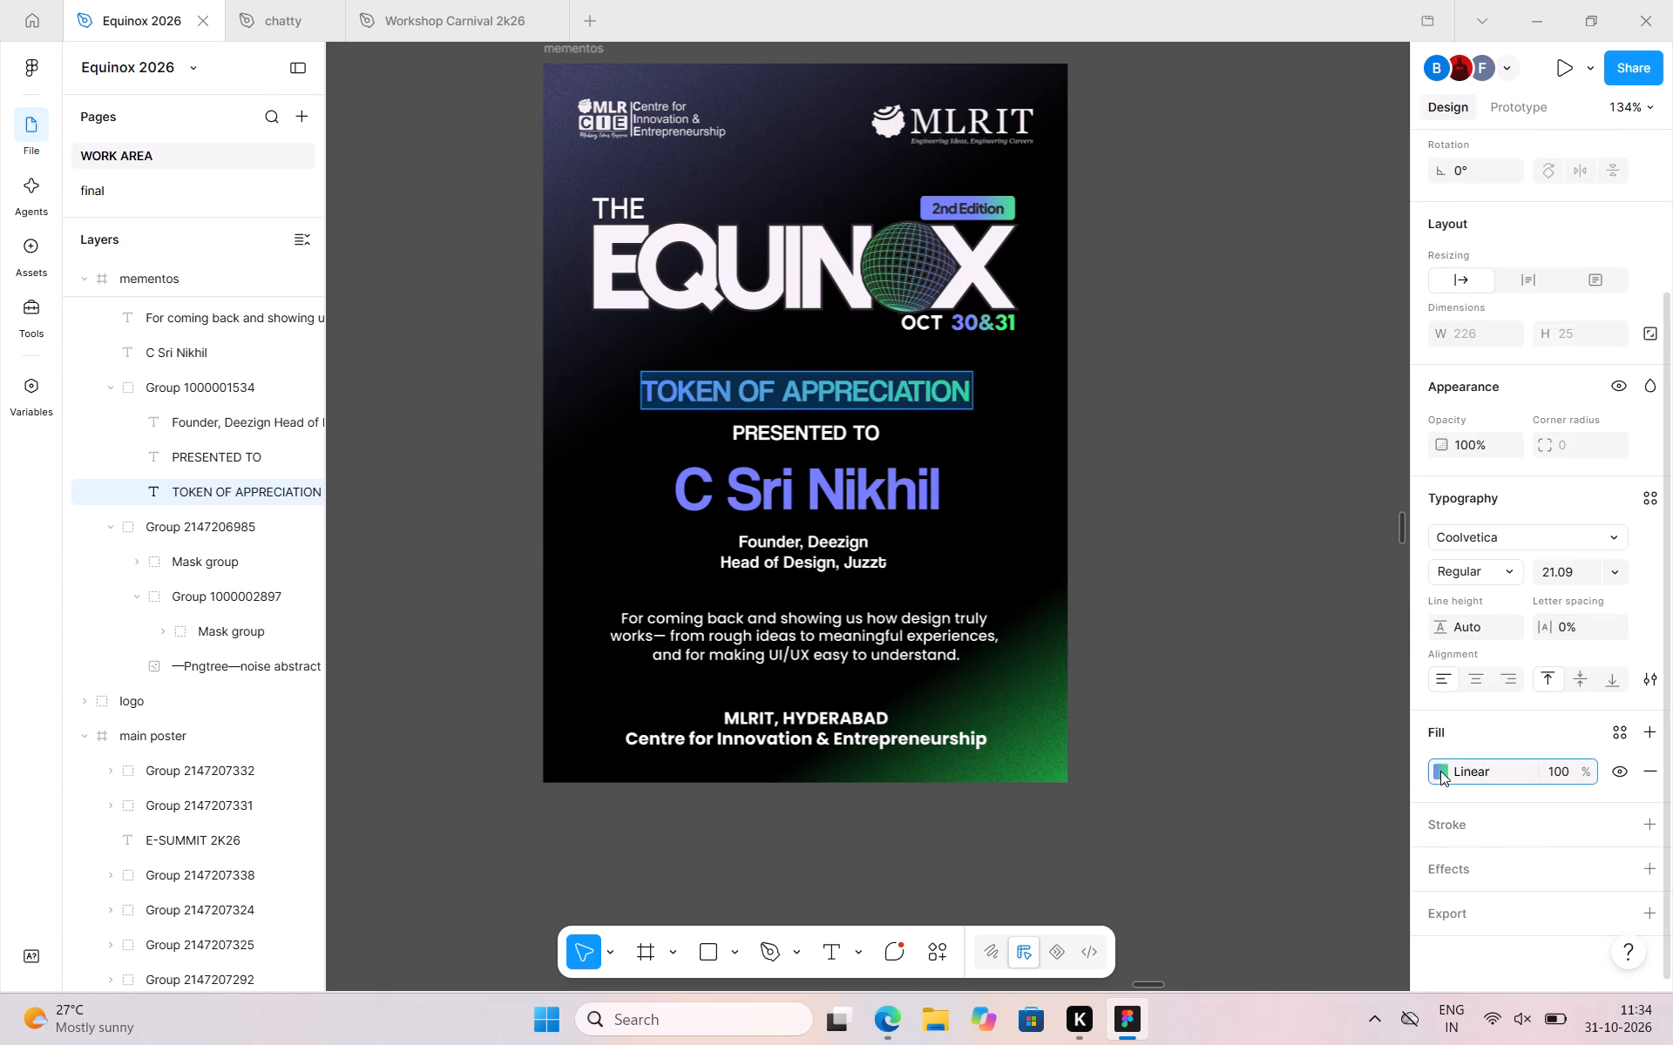
pyautogui.click(1171, 713)
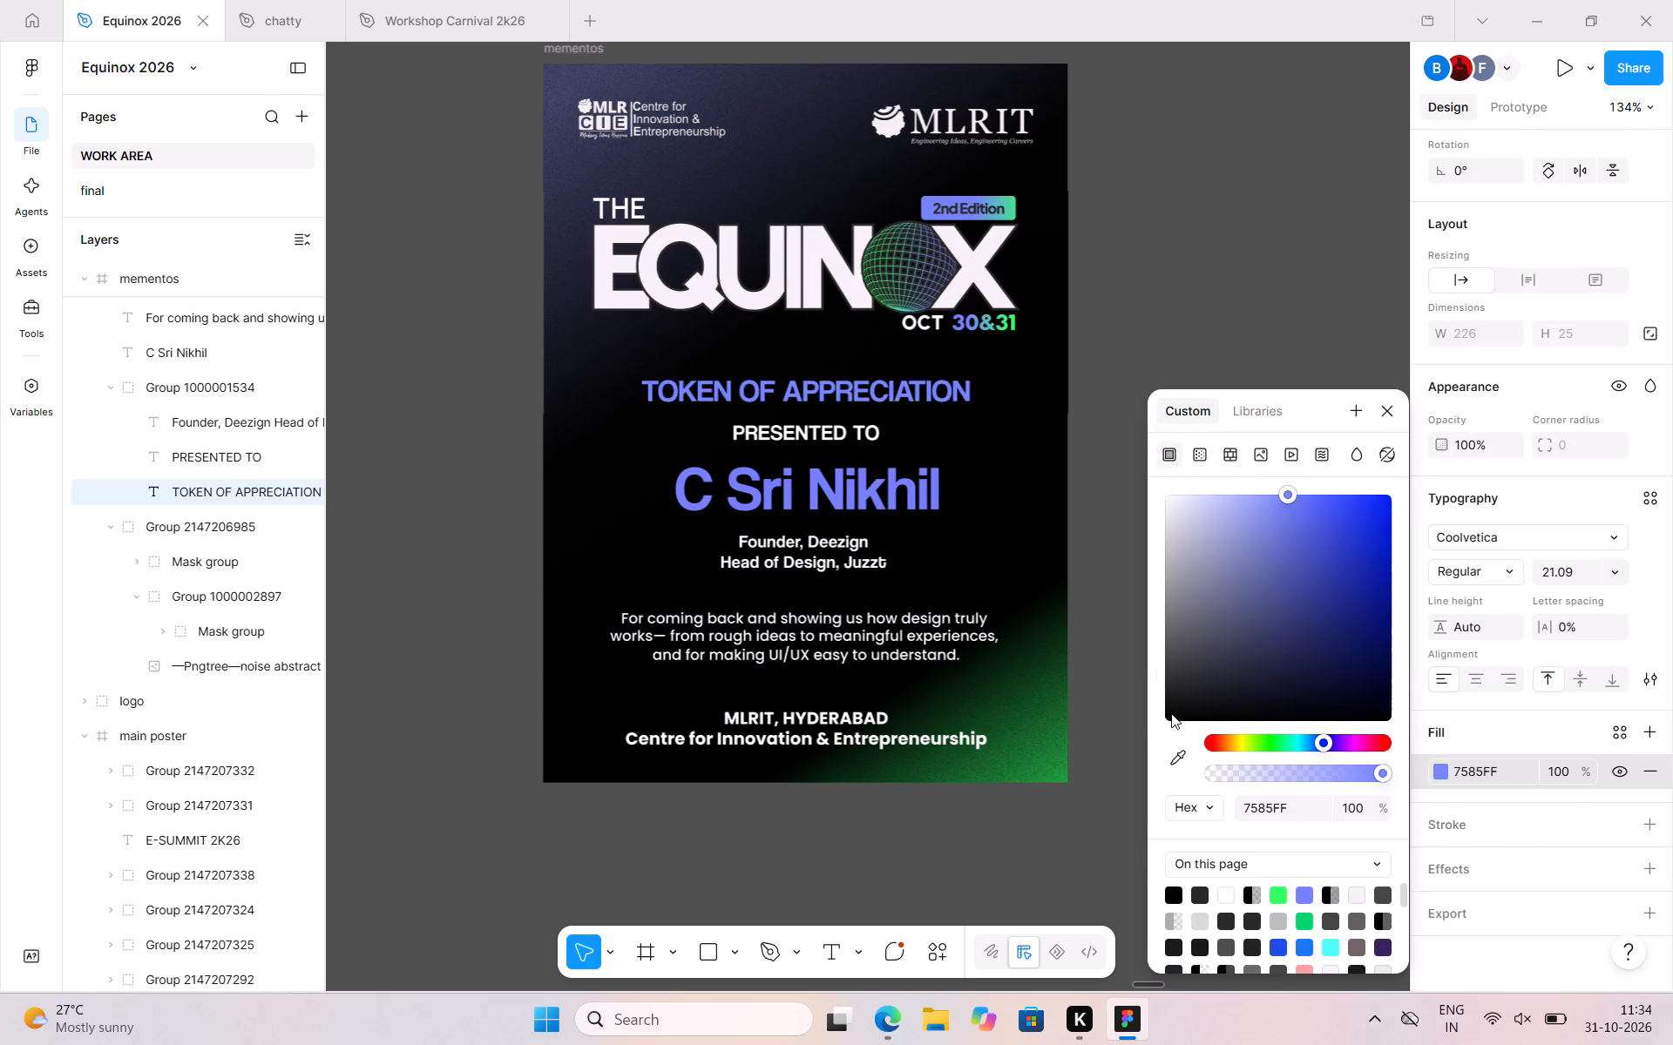
pyautogui.moveTo(1289, 489); pyautogui.dragTo(902, 367)
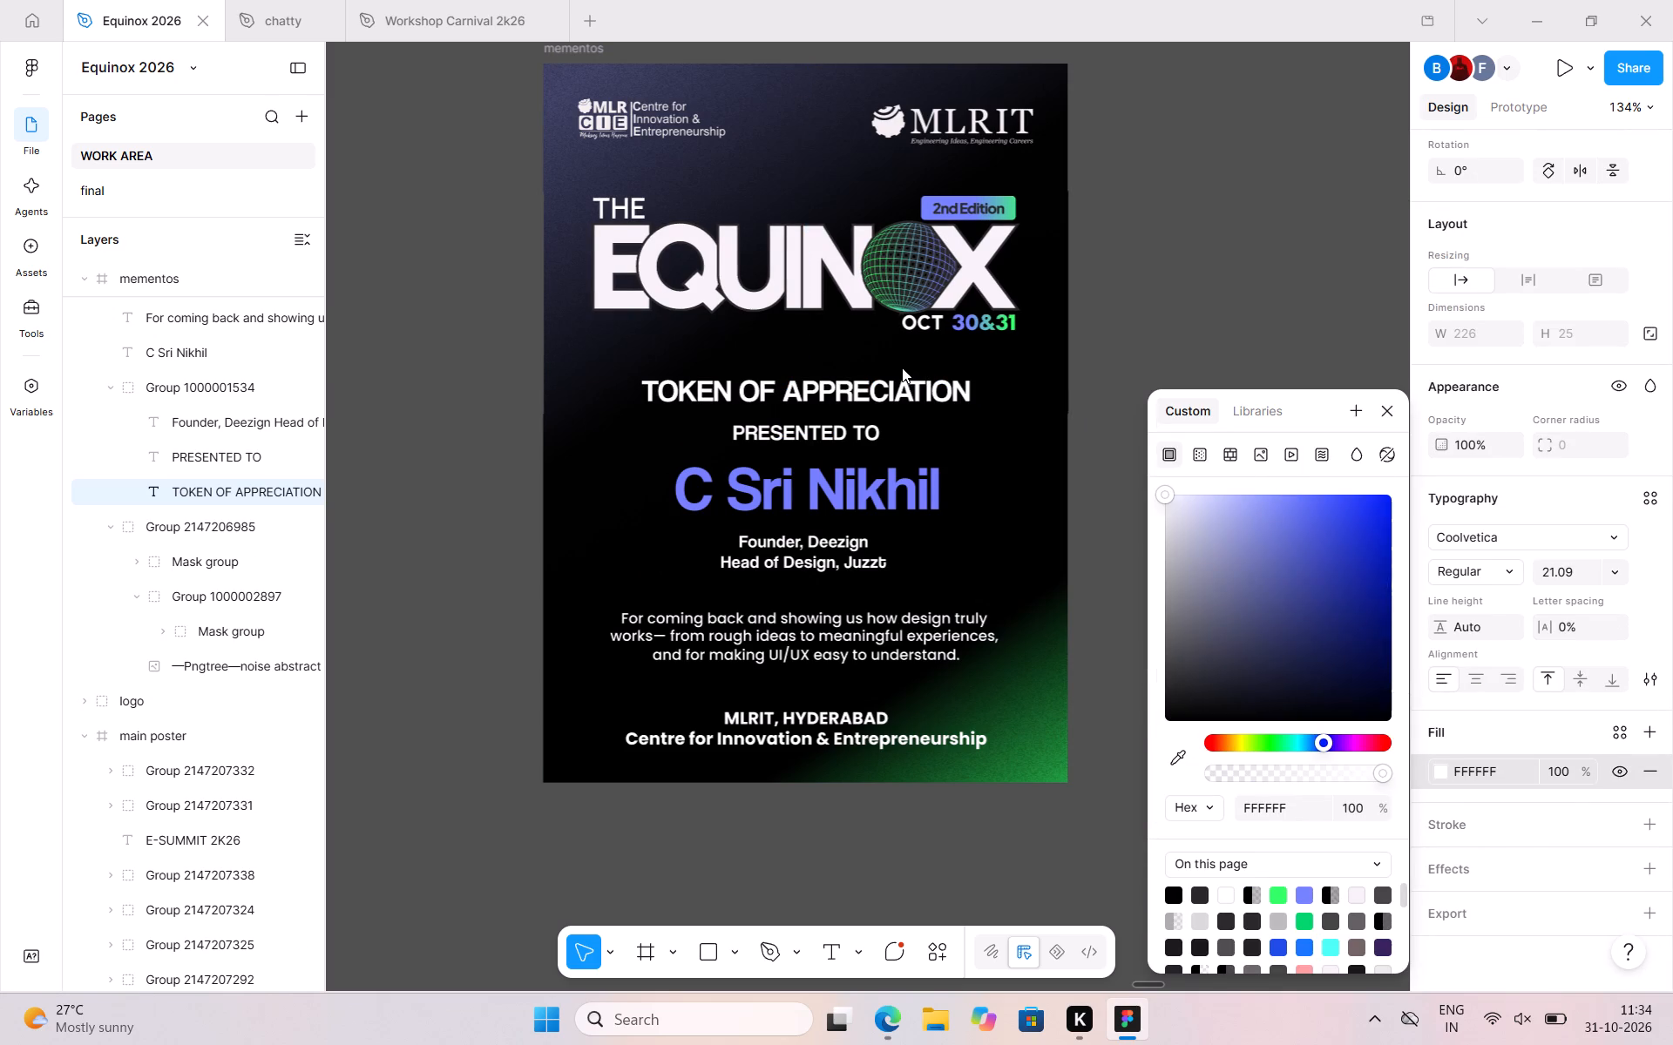
pyautogui.moveTo(902, 367); pyautogui.dragTo(994, 571)
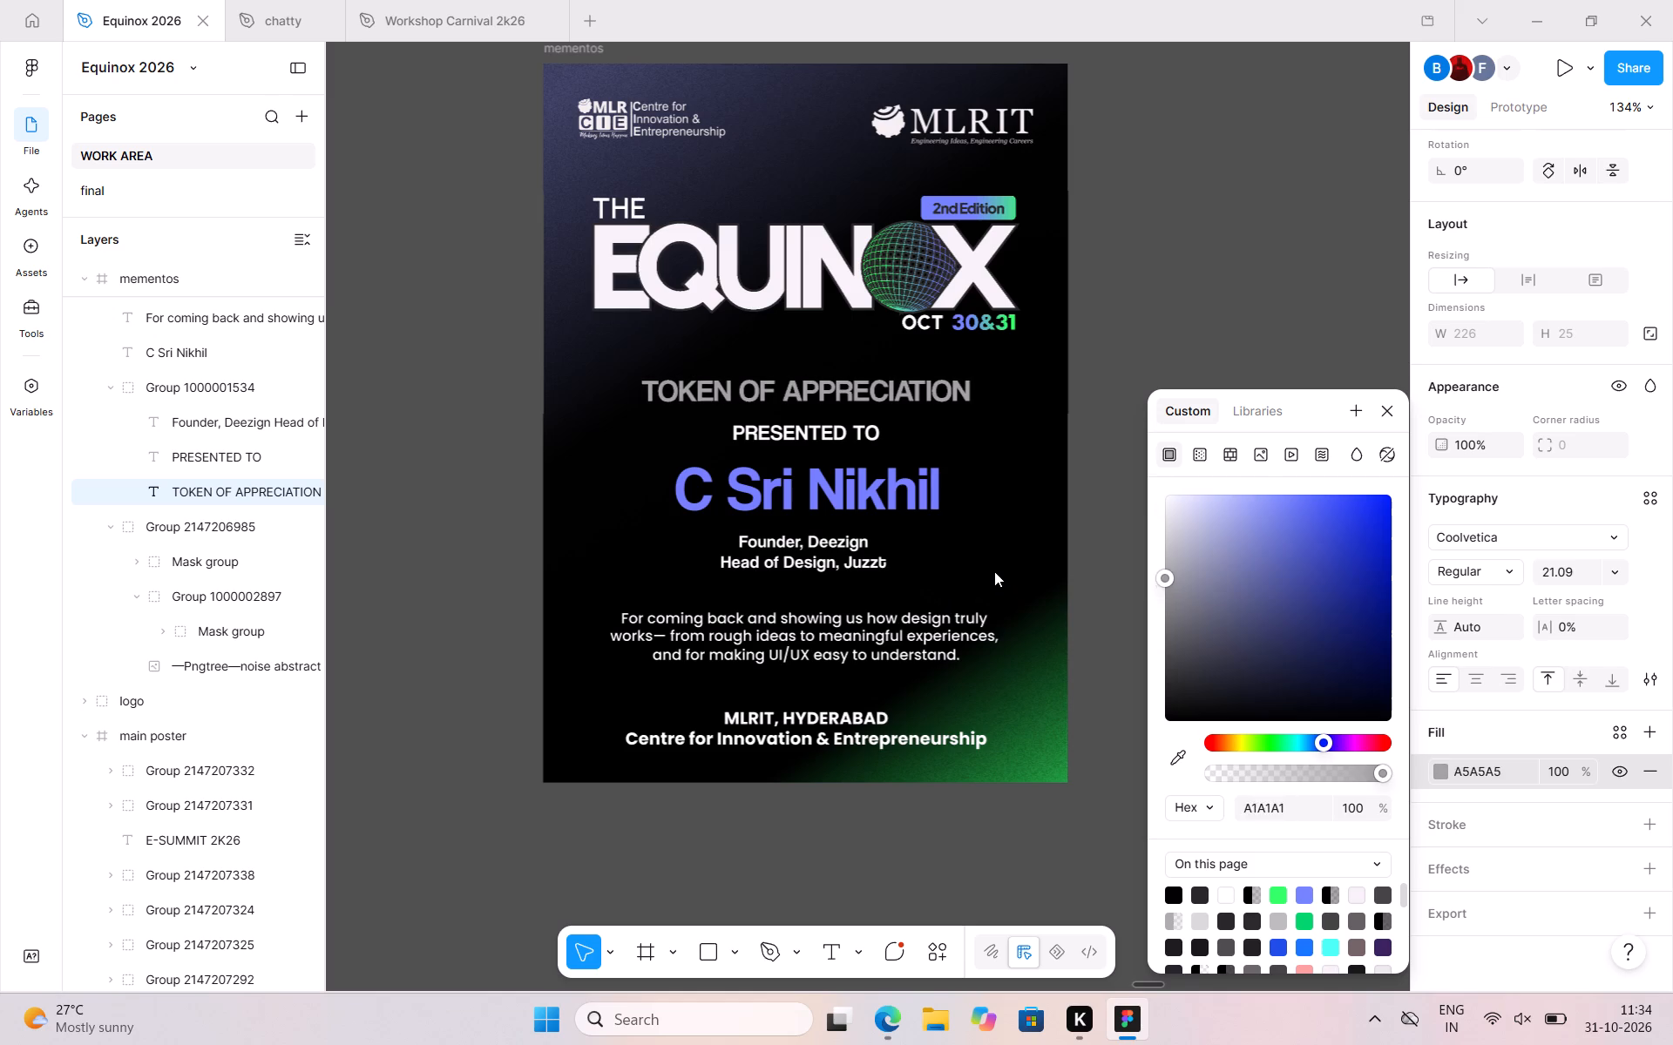
pyautogui.moveTo(994, 571); pyautogui.dragTo(972, 566)
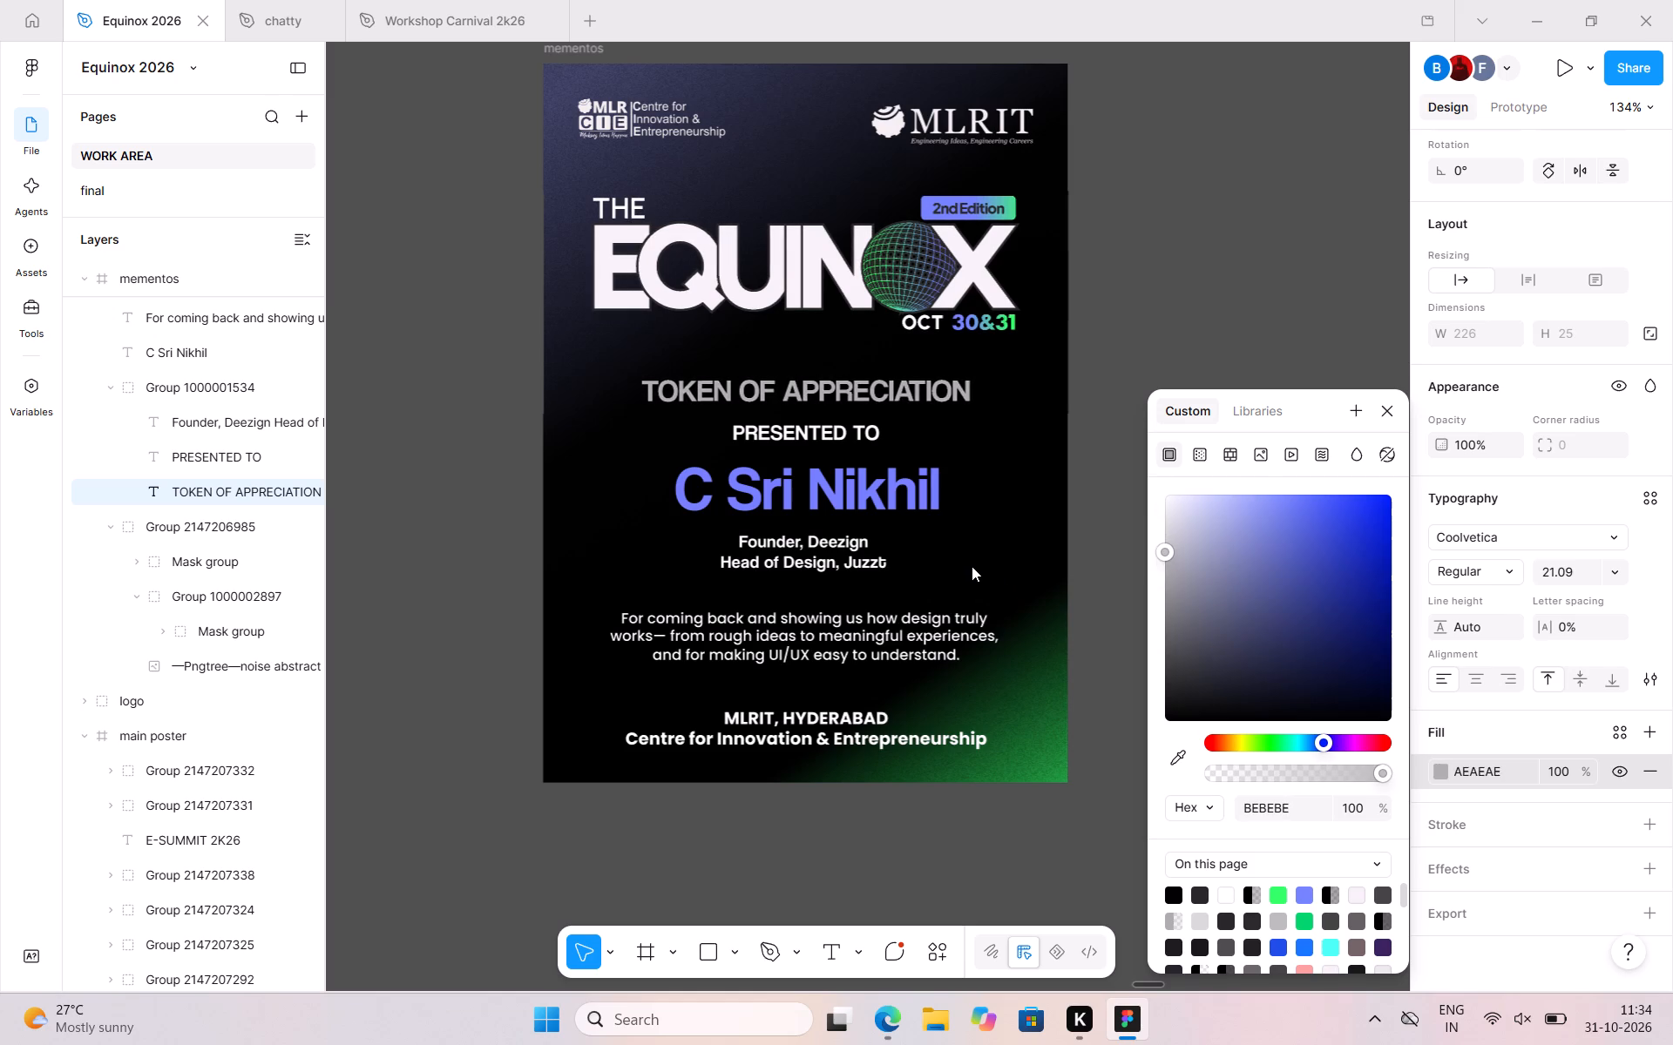
pyautogui.moveTo(972, 566); pyautogui.dragTo(972, 568)
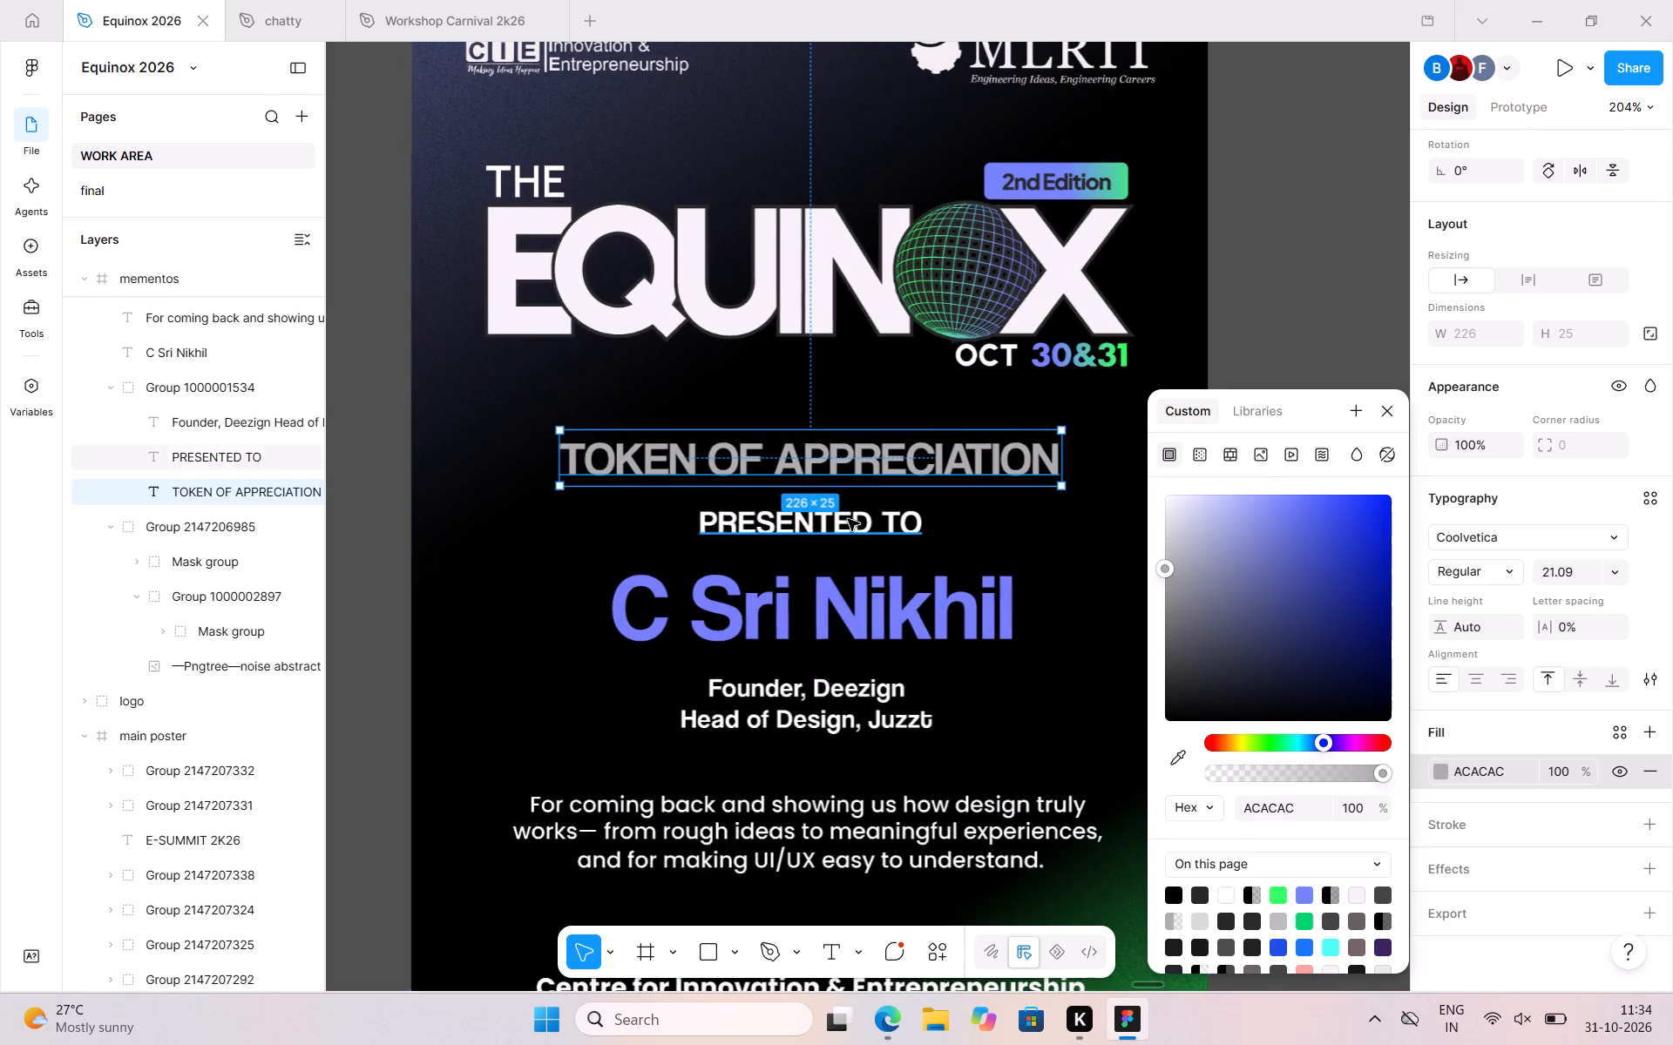
# Fill the PRESENTED TO text with grey ACACAC sampled from the TOKEN OF APPRECIATION text.
pyautogui.click(848, 533)
pyautogui.scroll(-1, 1497, 753)
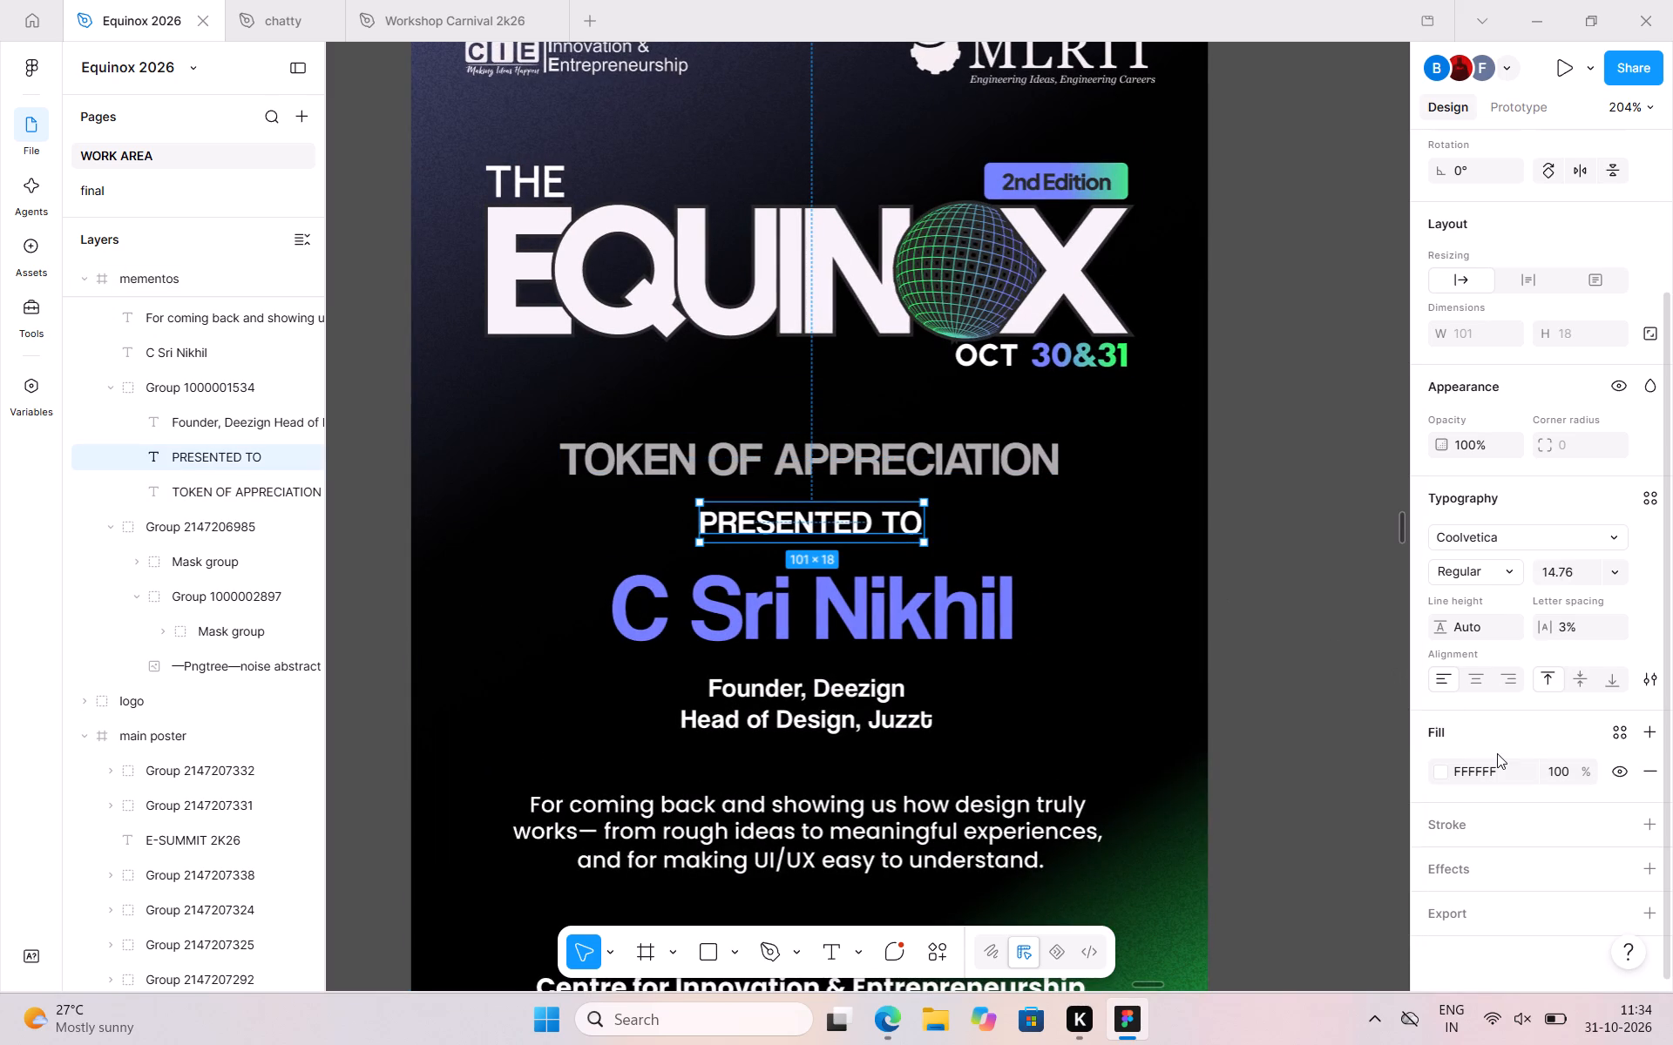
pyautogui.click(1445, 774)
pyautogui.click(1176, 756)
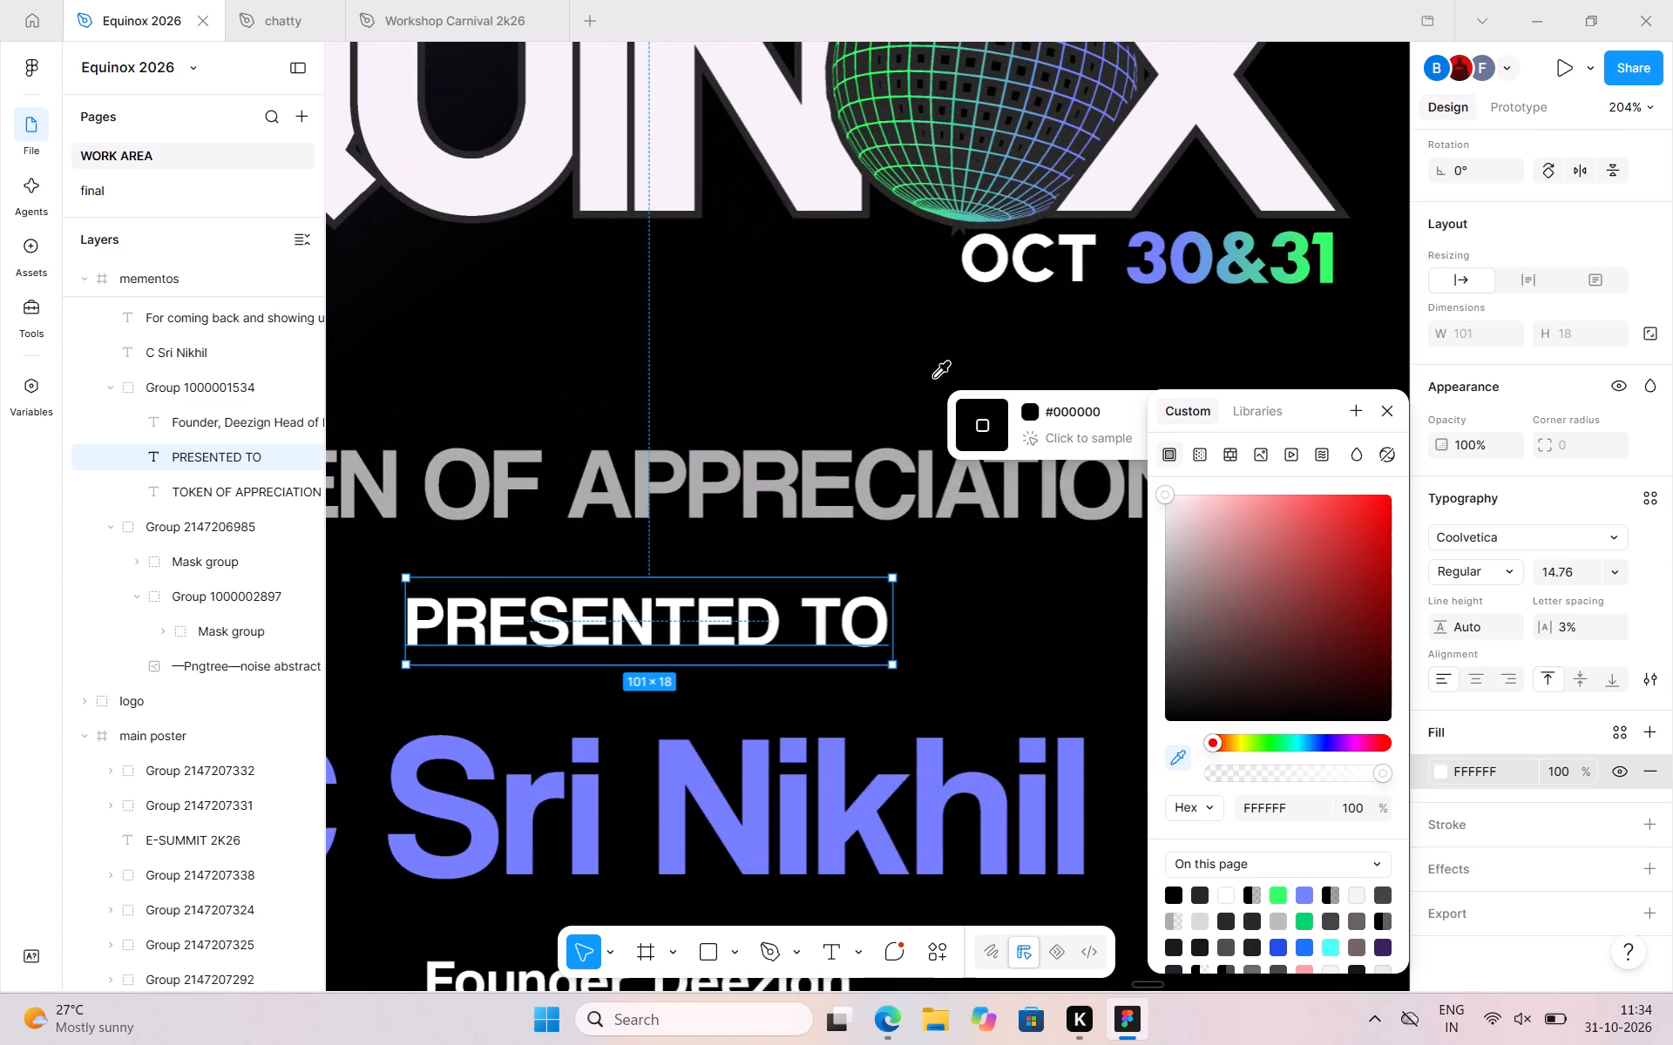
pyautogui.click(928, 488)
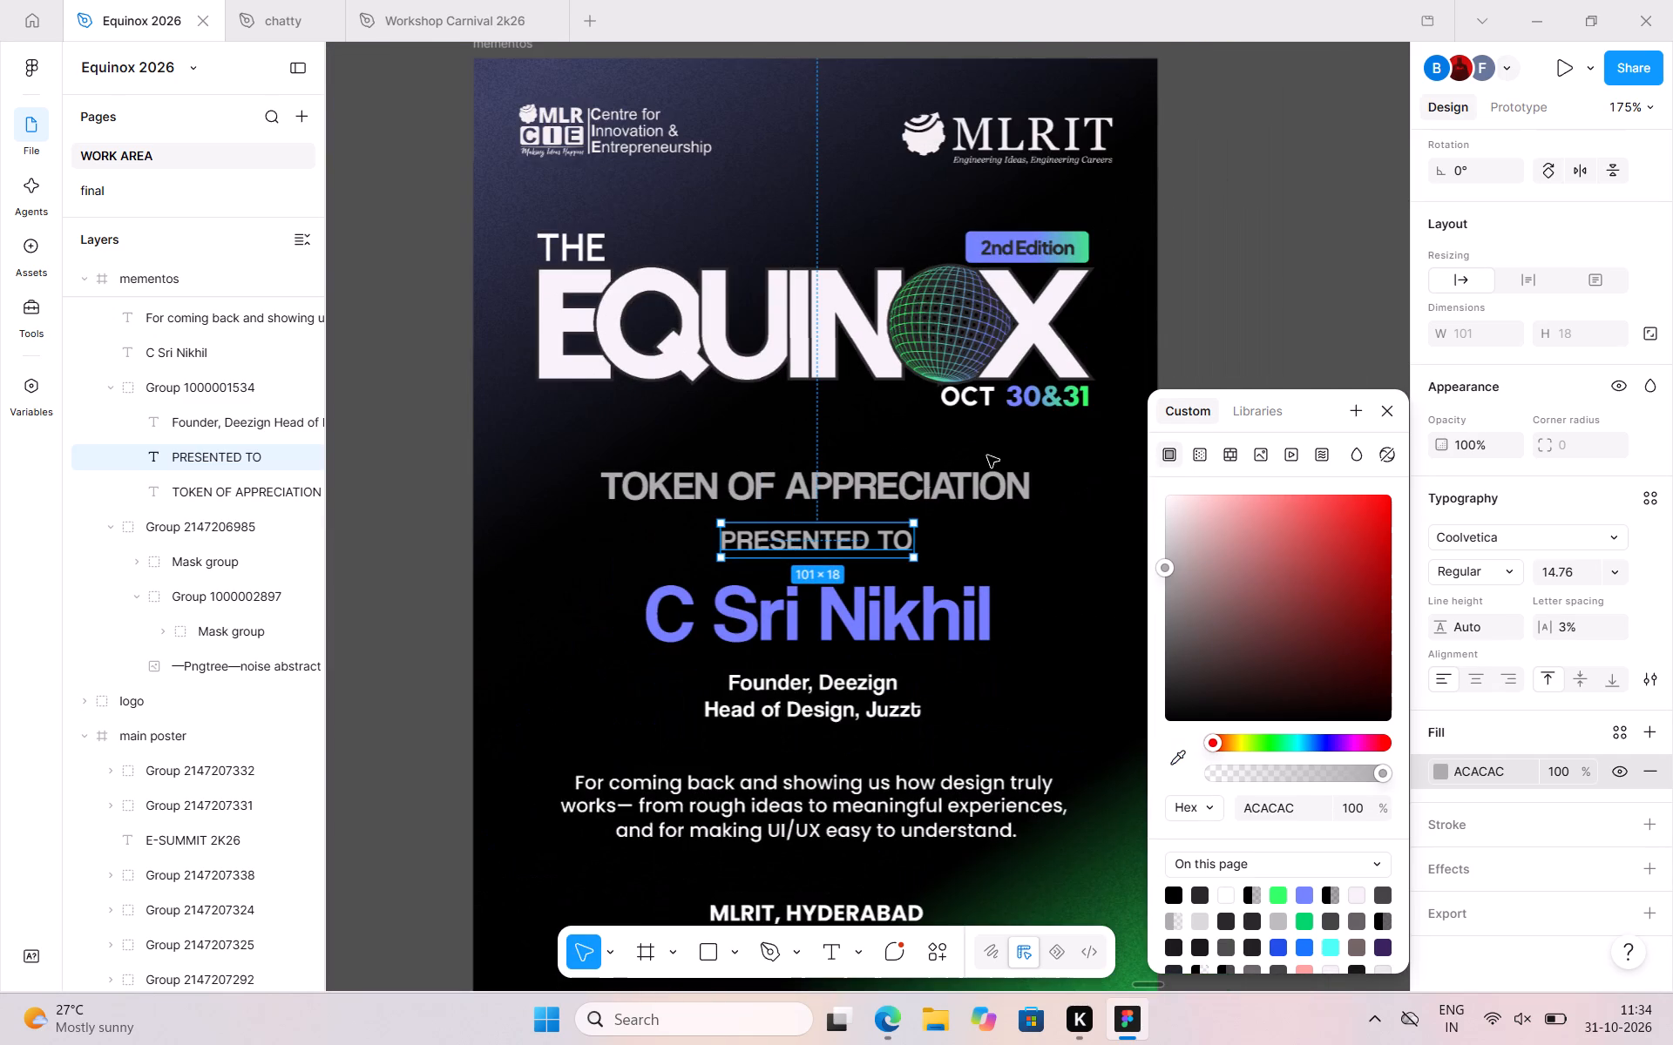
pyautogui.click(1320, 253)
pyautogui.click(1320, 253)
pyautogui.doubleClick(1320, 253)
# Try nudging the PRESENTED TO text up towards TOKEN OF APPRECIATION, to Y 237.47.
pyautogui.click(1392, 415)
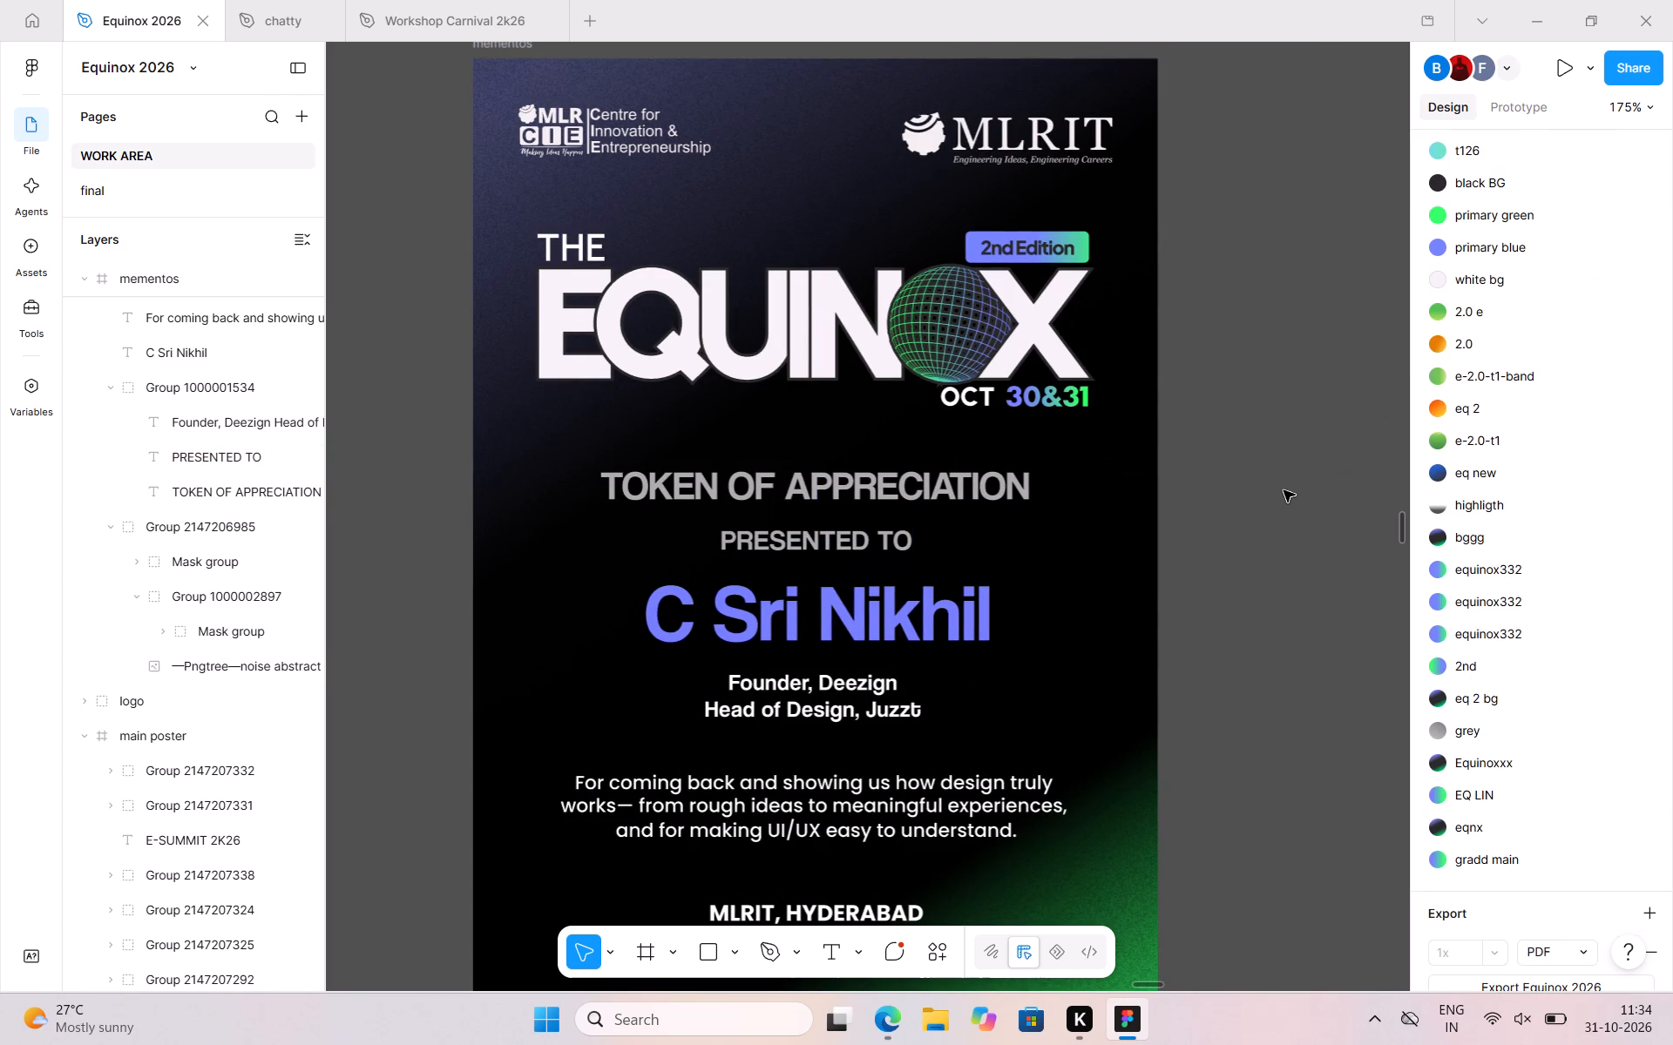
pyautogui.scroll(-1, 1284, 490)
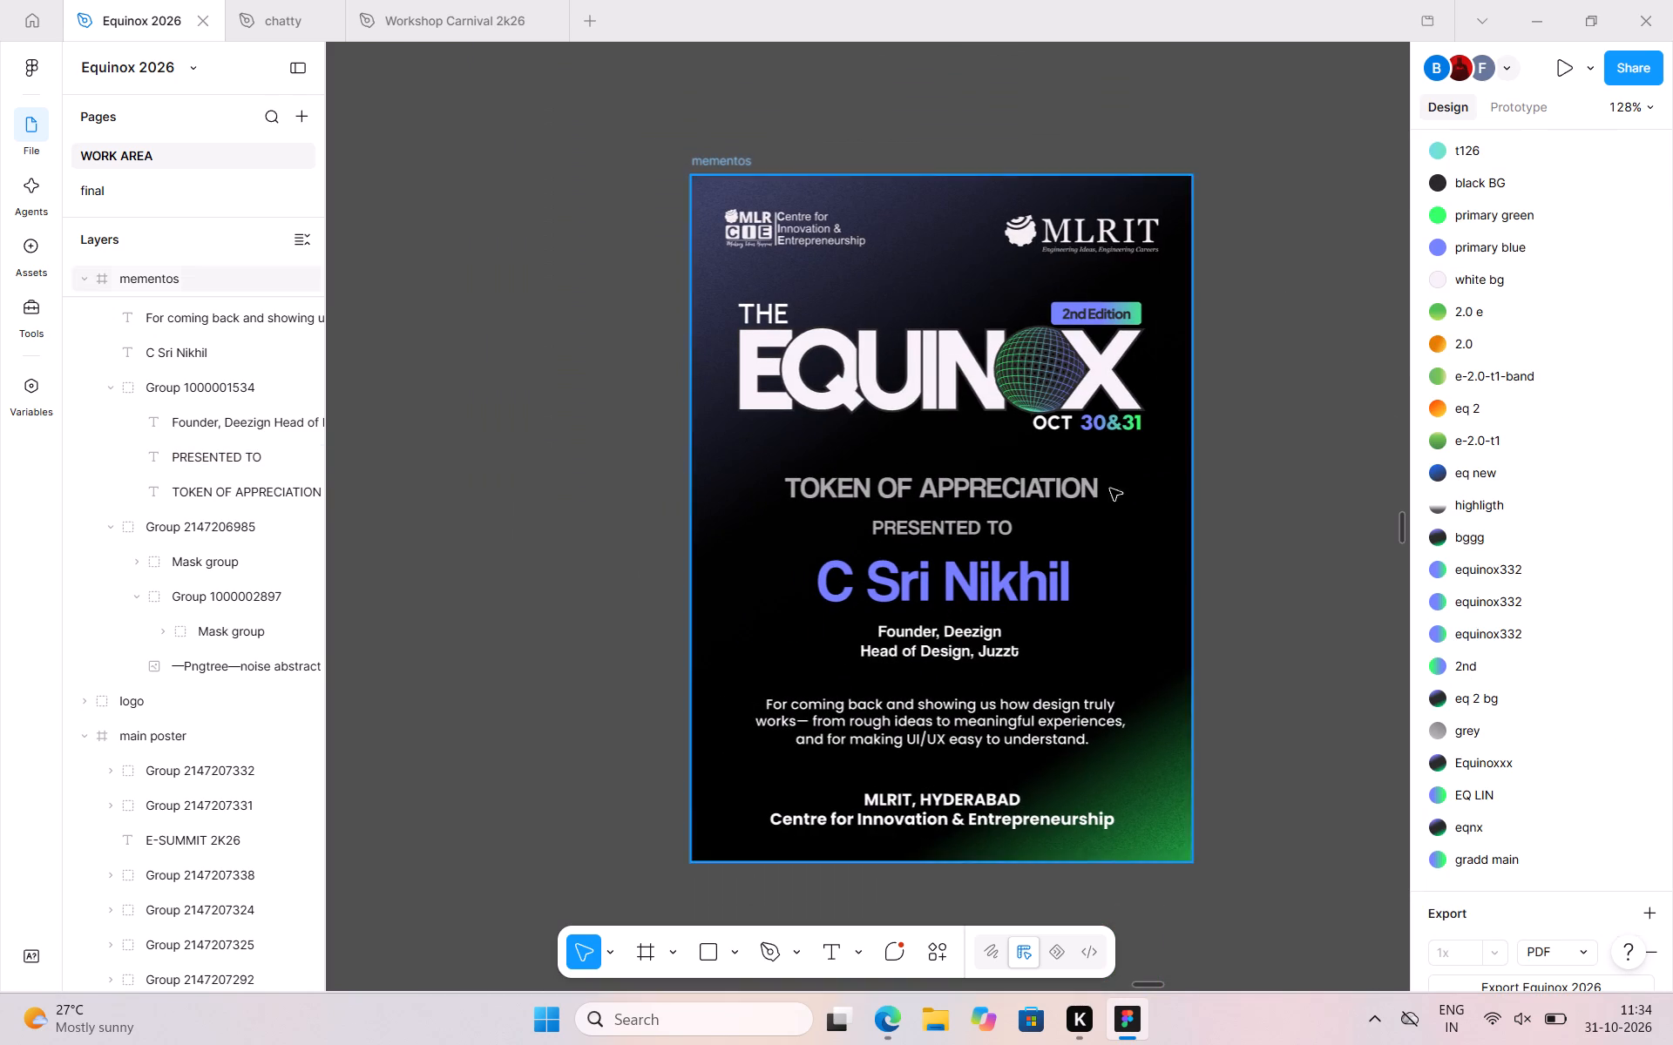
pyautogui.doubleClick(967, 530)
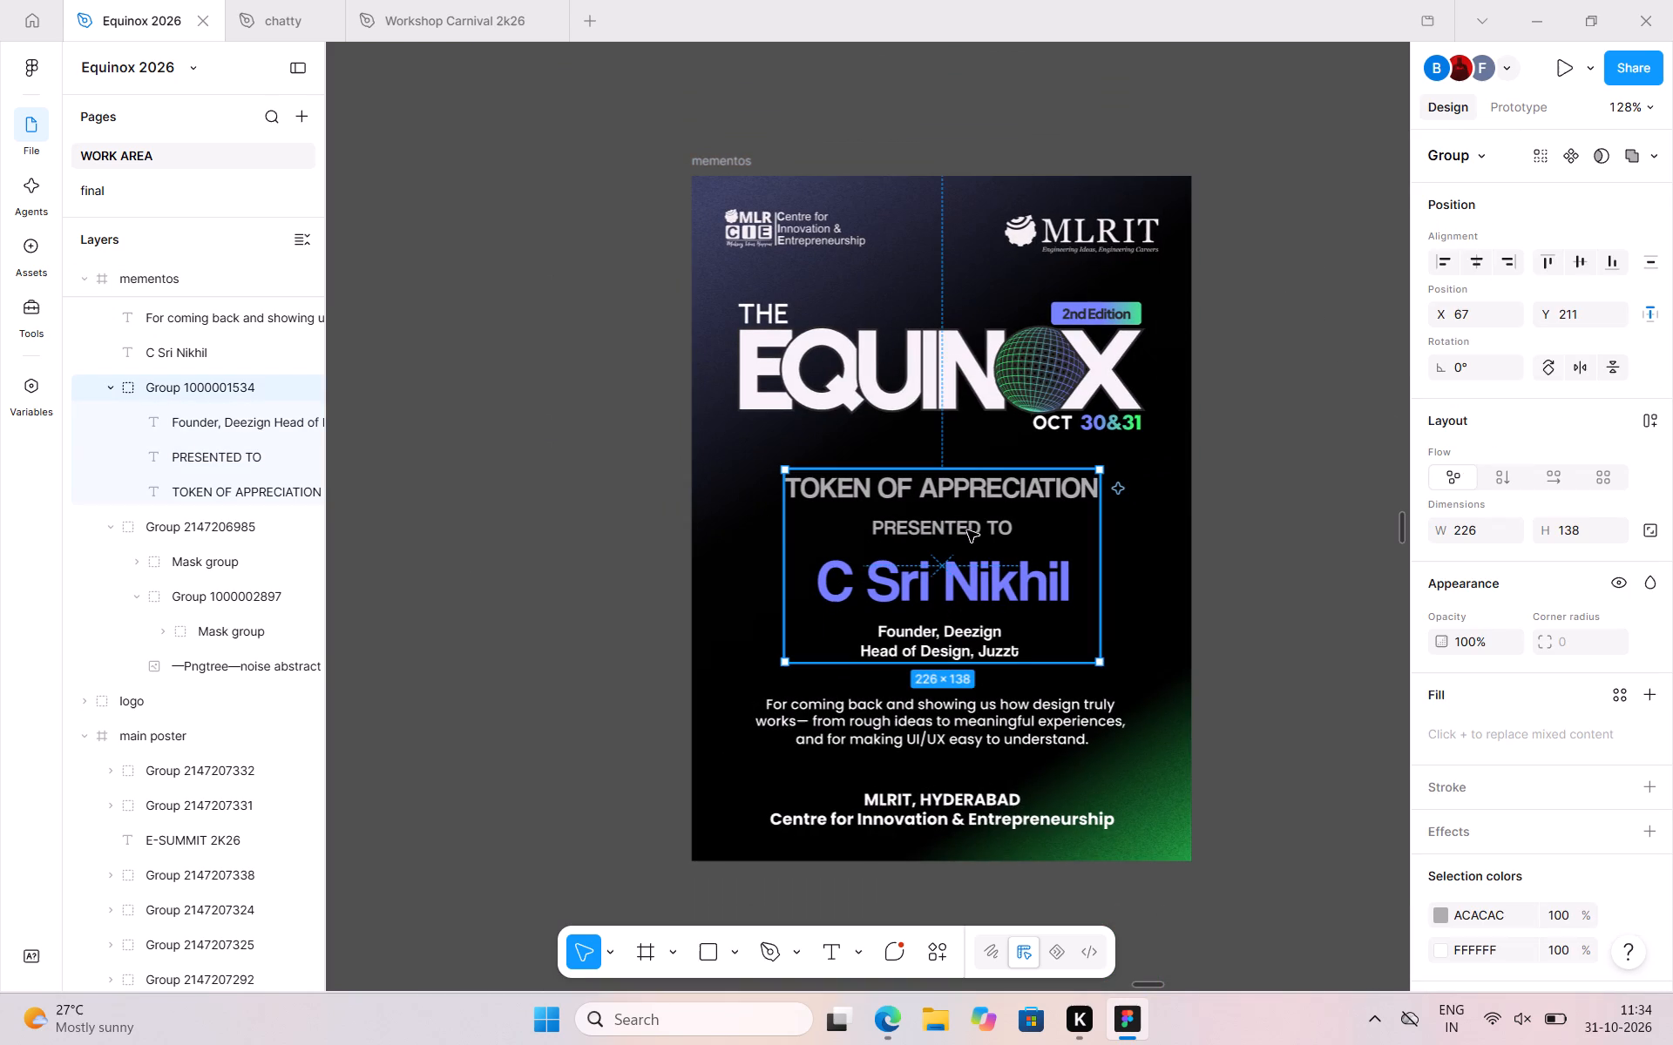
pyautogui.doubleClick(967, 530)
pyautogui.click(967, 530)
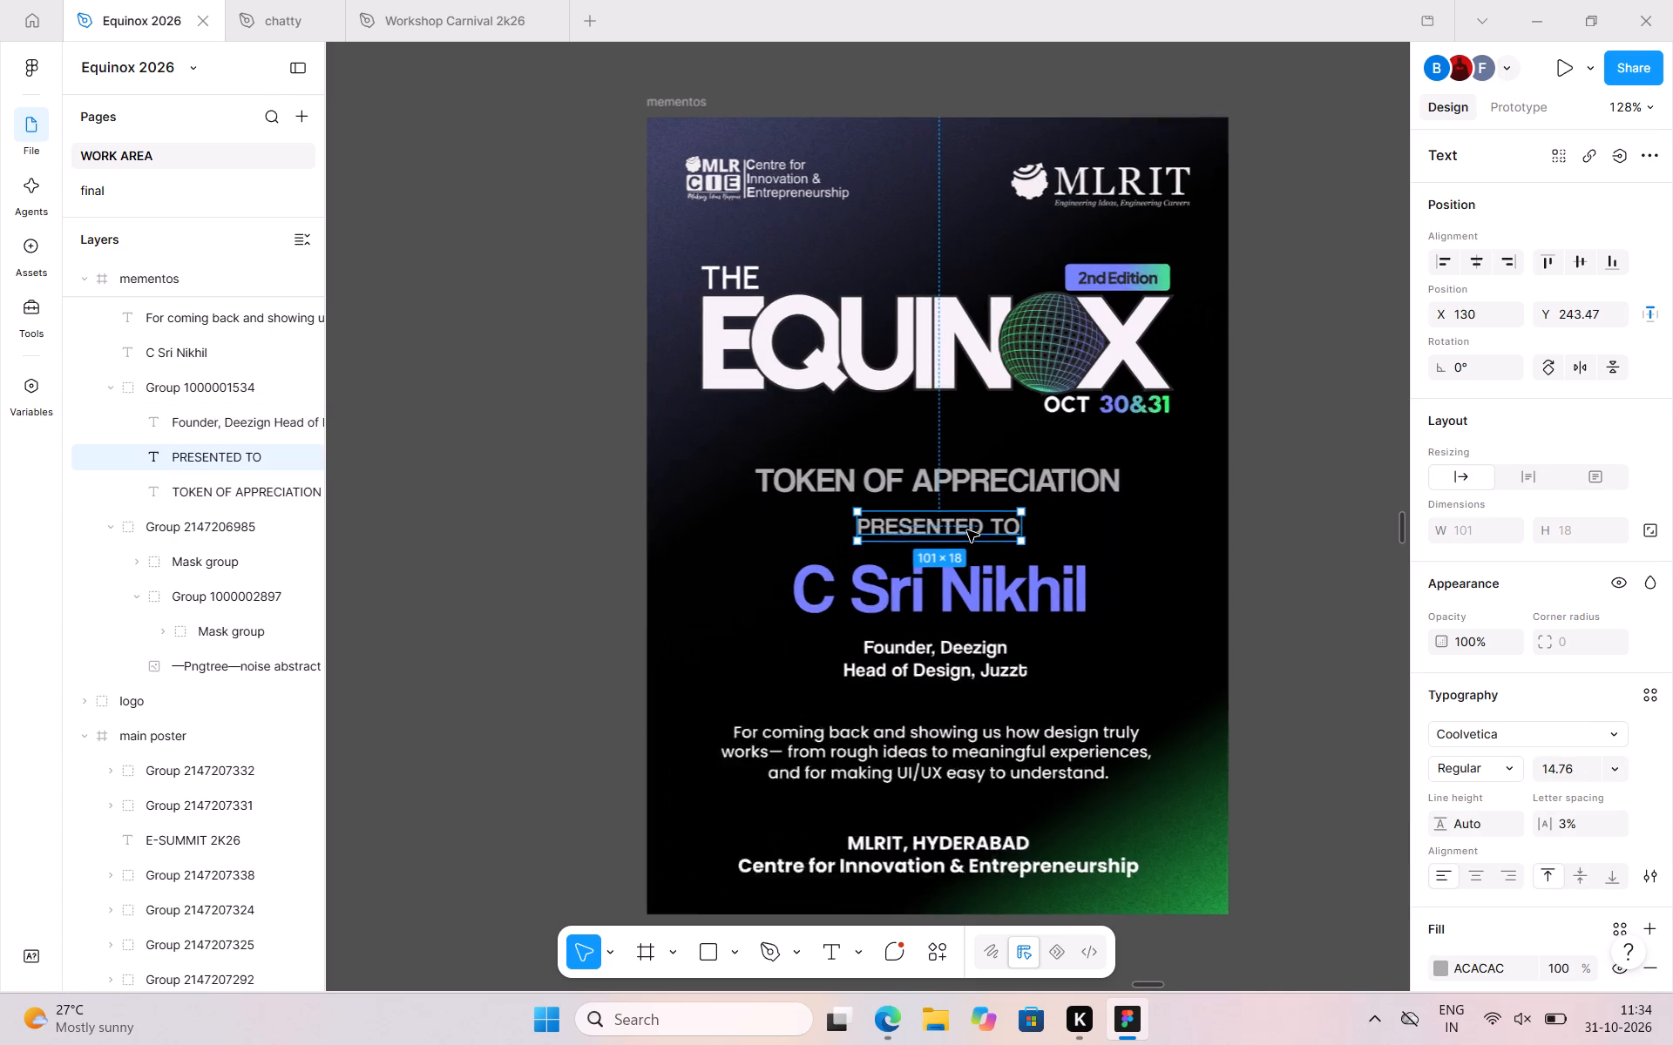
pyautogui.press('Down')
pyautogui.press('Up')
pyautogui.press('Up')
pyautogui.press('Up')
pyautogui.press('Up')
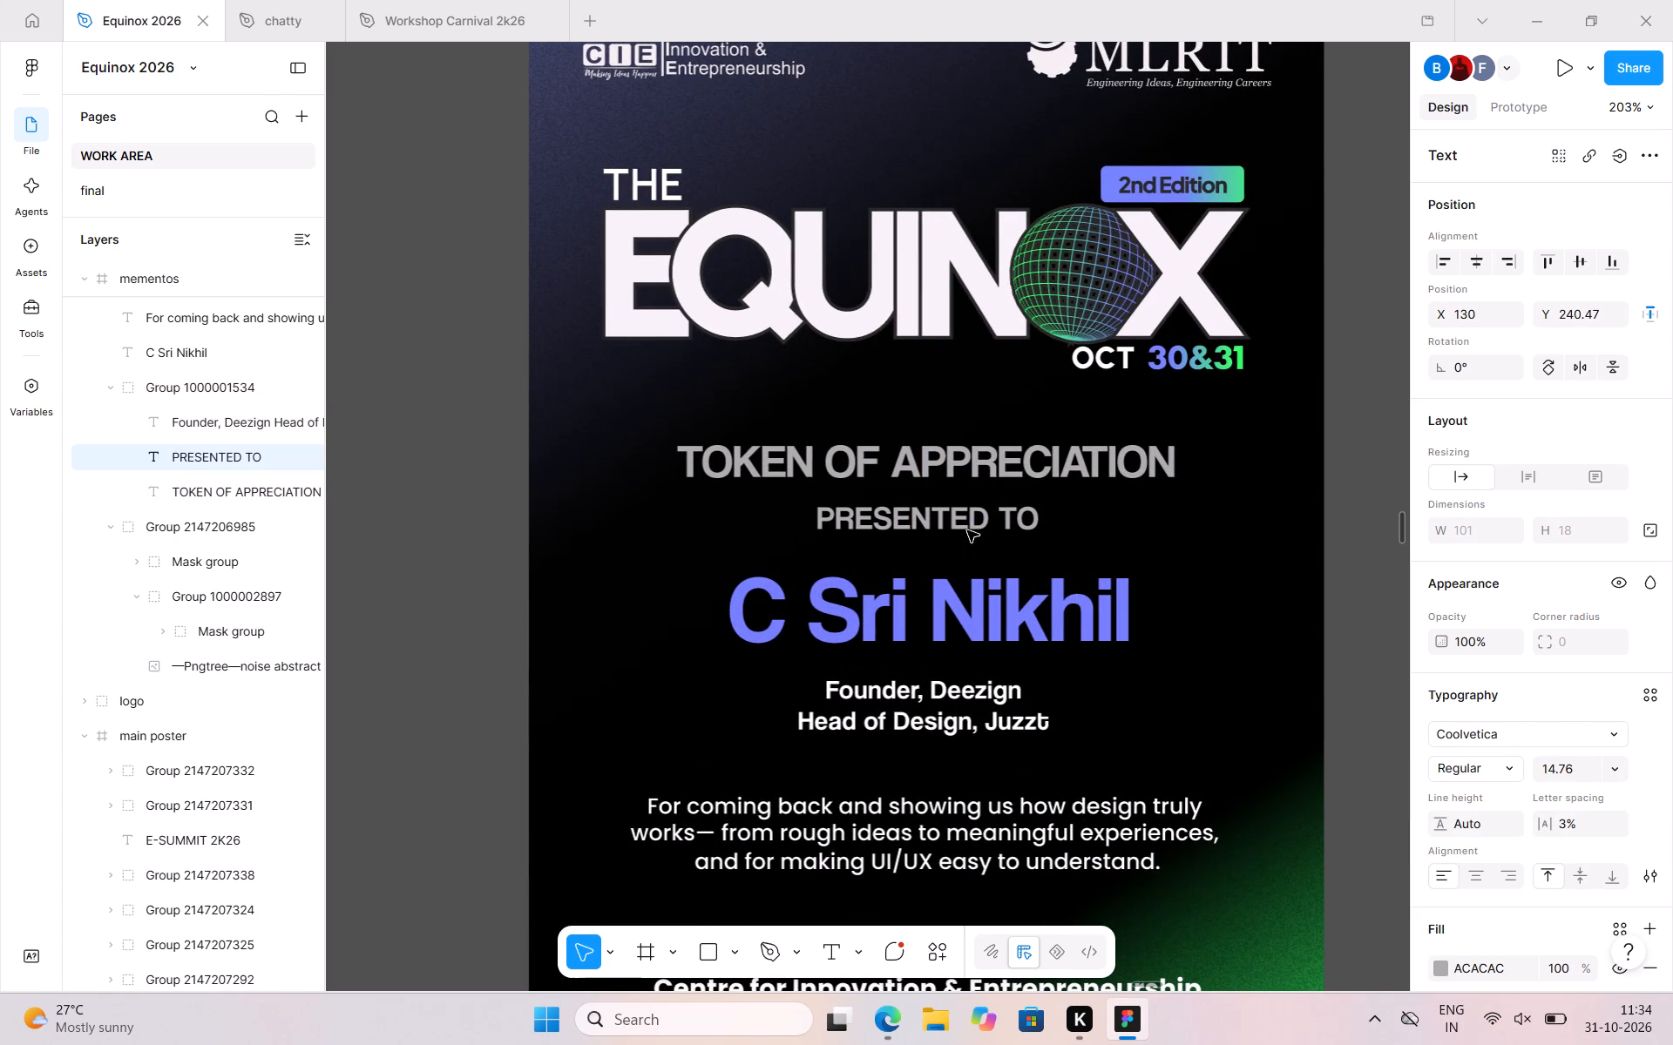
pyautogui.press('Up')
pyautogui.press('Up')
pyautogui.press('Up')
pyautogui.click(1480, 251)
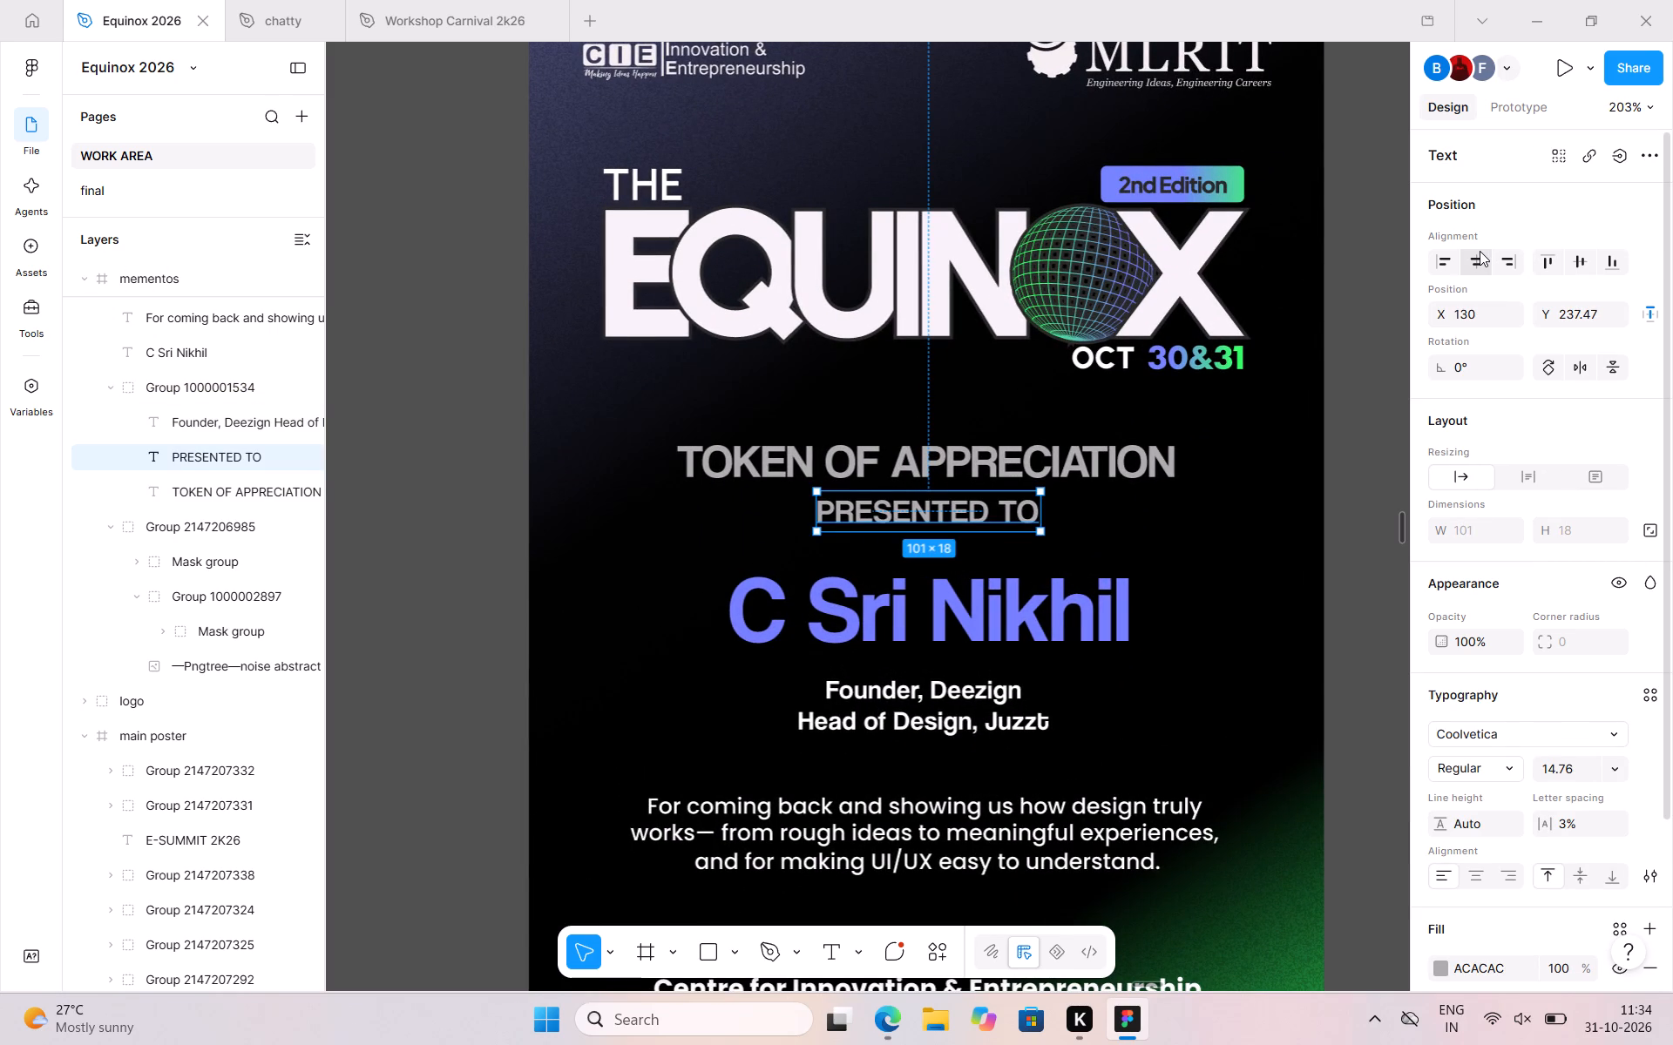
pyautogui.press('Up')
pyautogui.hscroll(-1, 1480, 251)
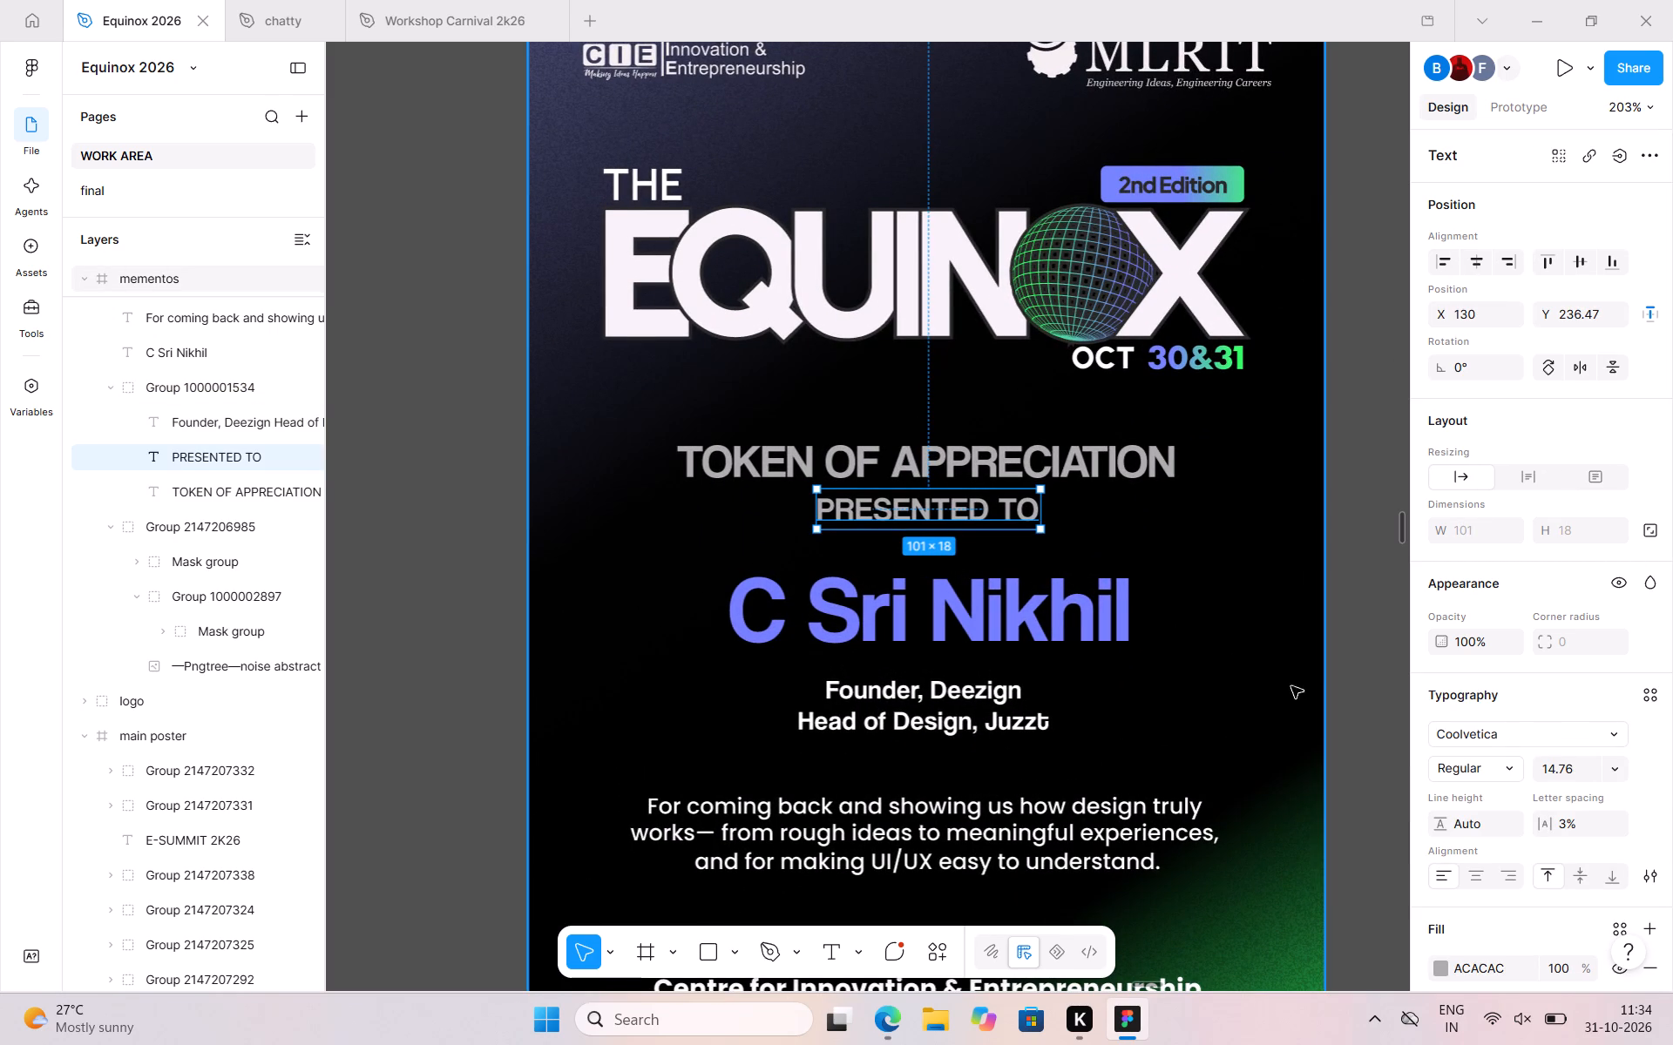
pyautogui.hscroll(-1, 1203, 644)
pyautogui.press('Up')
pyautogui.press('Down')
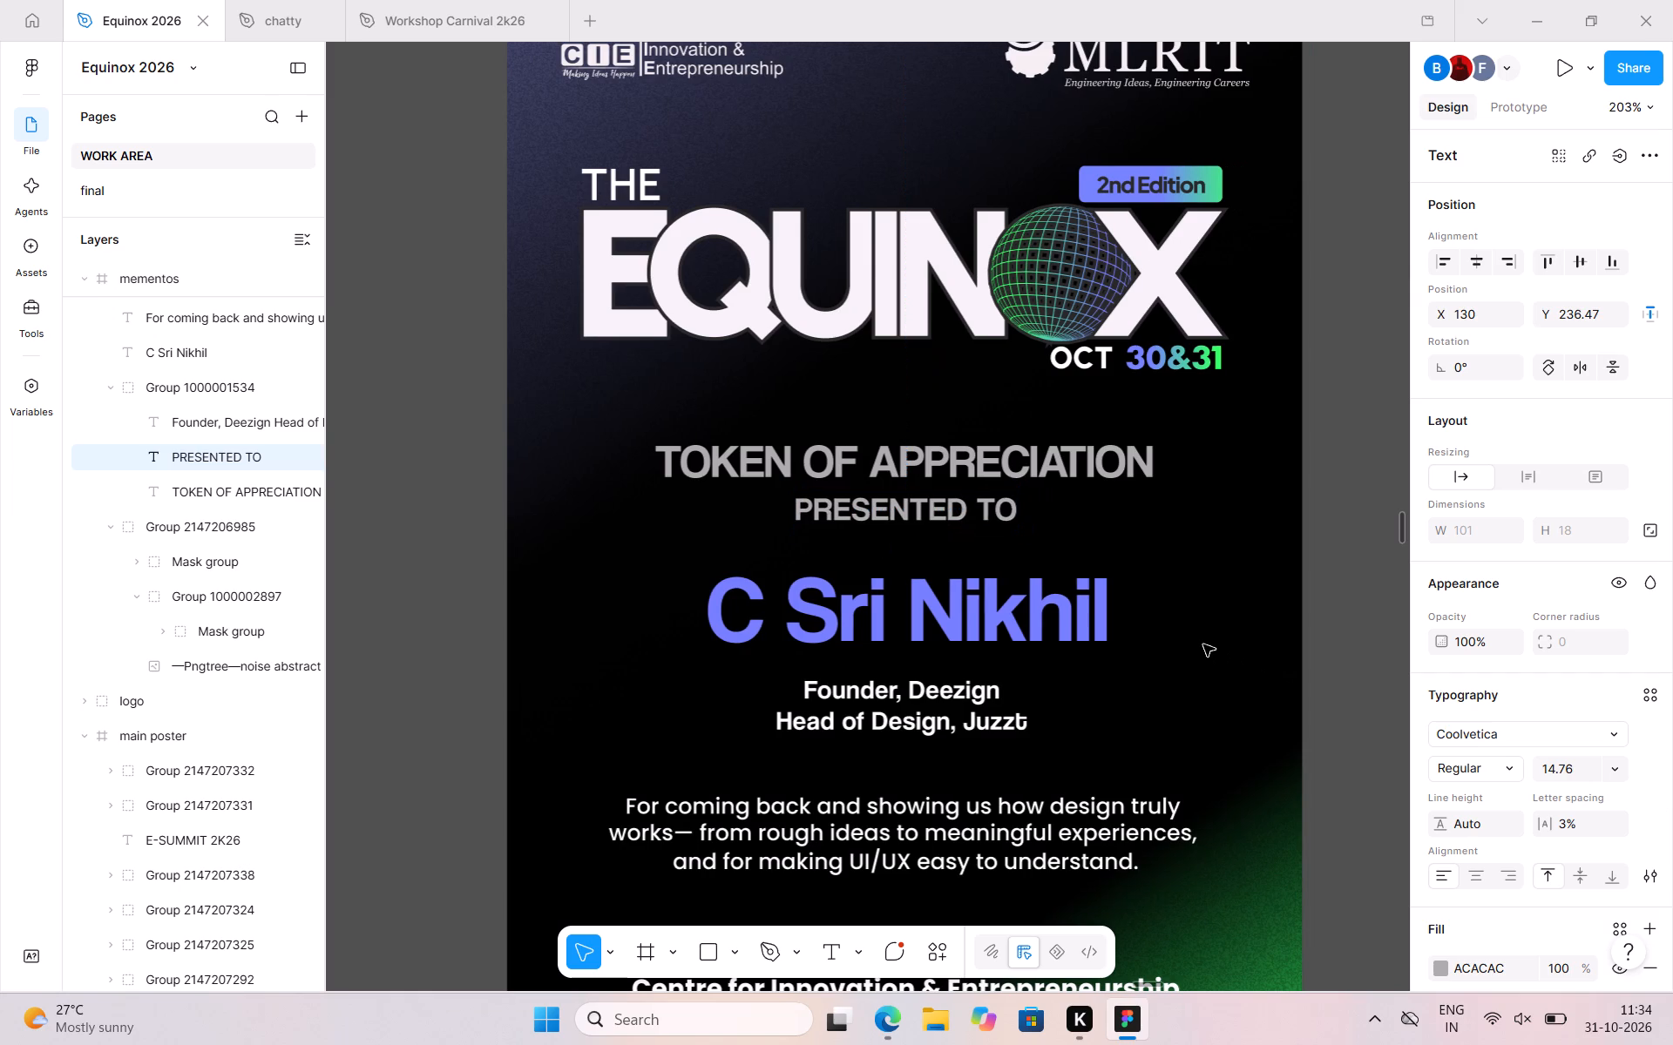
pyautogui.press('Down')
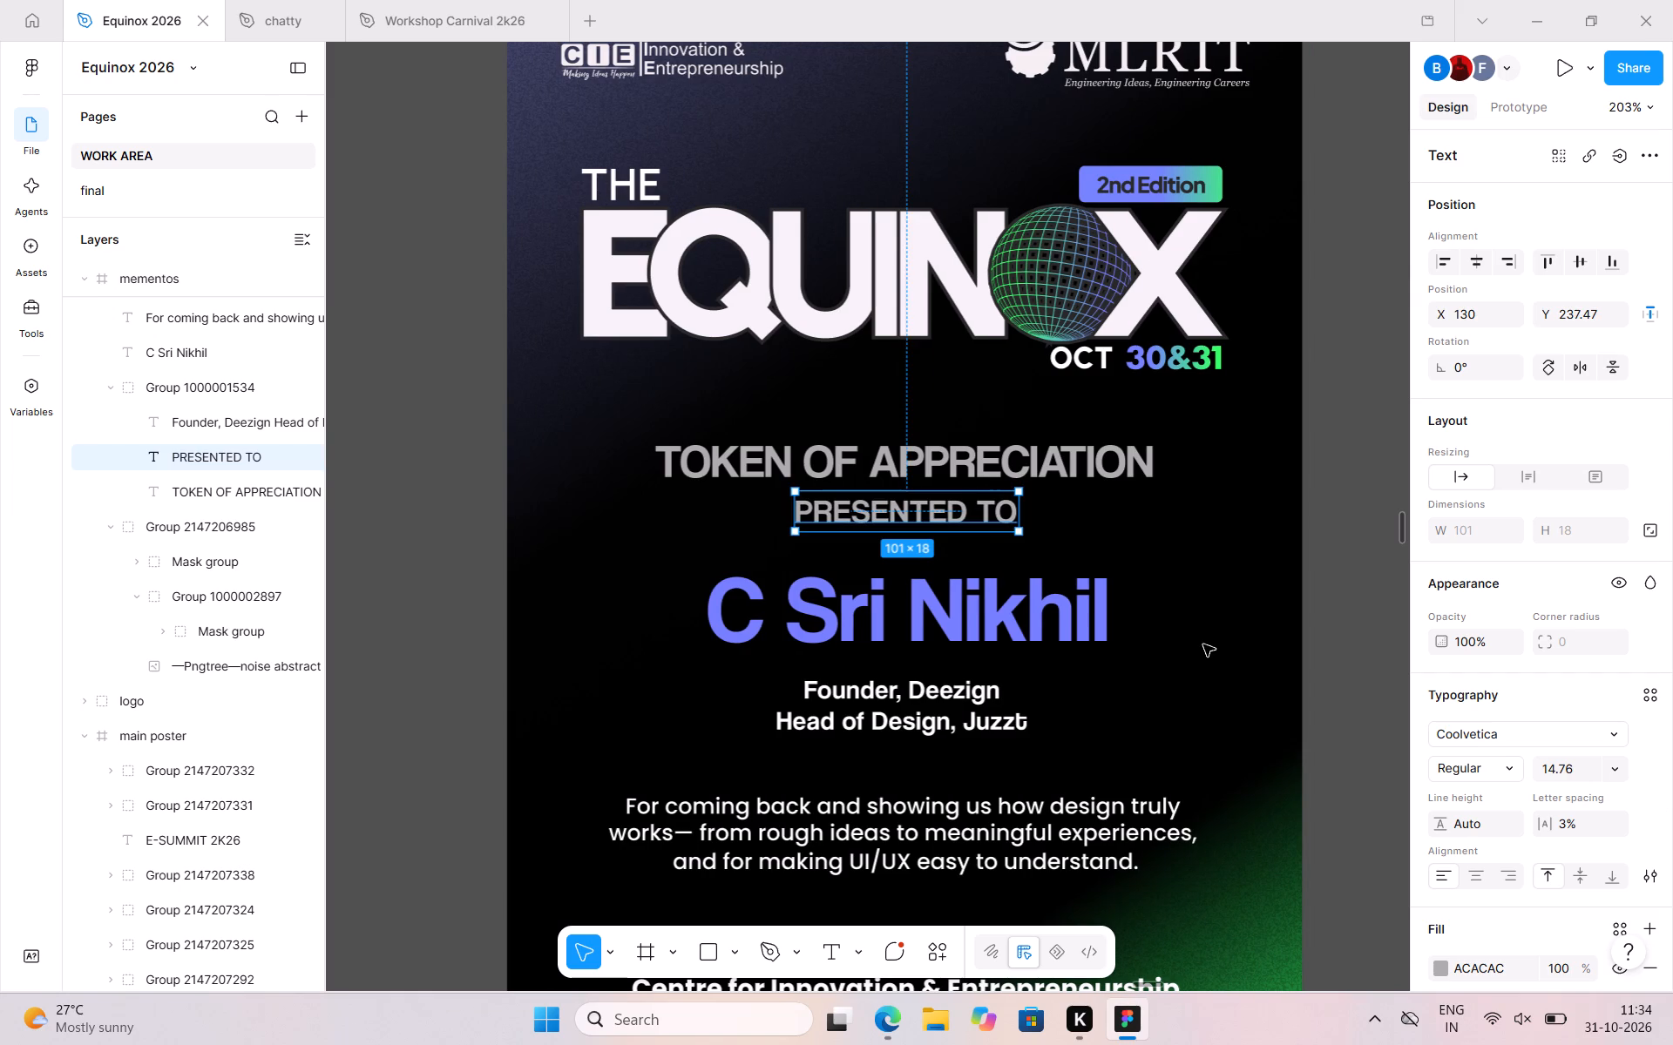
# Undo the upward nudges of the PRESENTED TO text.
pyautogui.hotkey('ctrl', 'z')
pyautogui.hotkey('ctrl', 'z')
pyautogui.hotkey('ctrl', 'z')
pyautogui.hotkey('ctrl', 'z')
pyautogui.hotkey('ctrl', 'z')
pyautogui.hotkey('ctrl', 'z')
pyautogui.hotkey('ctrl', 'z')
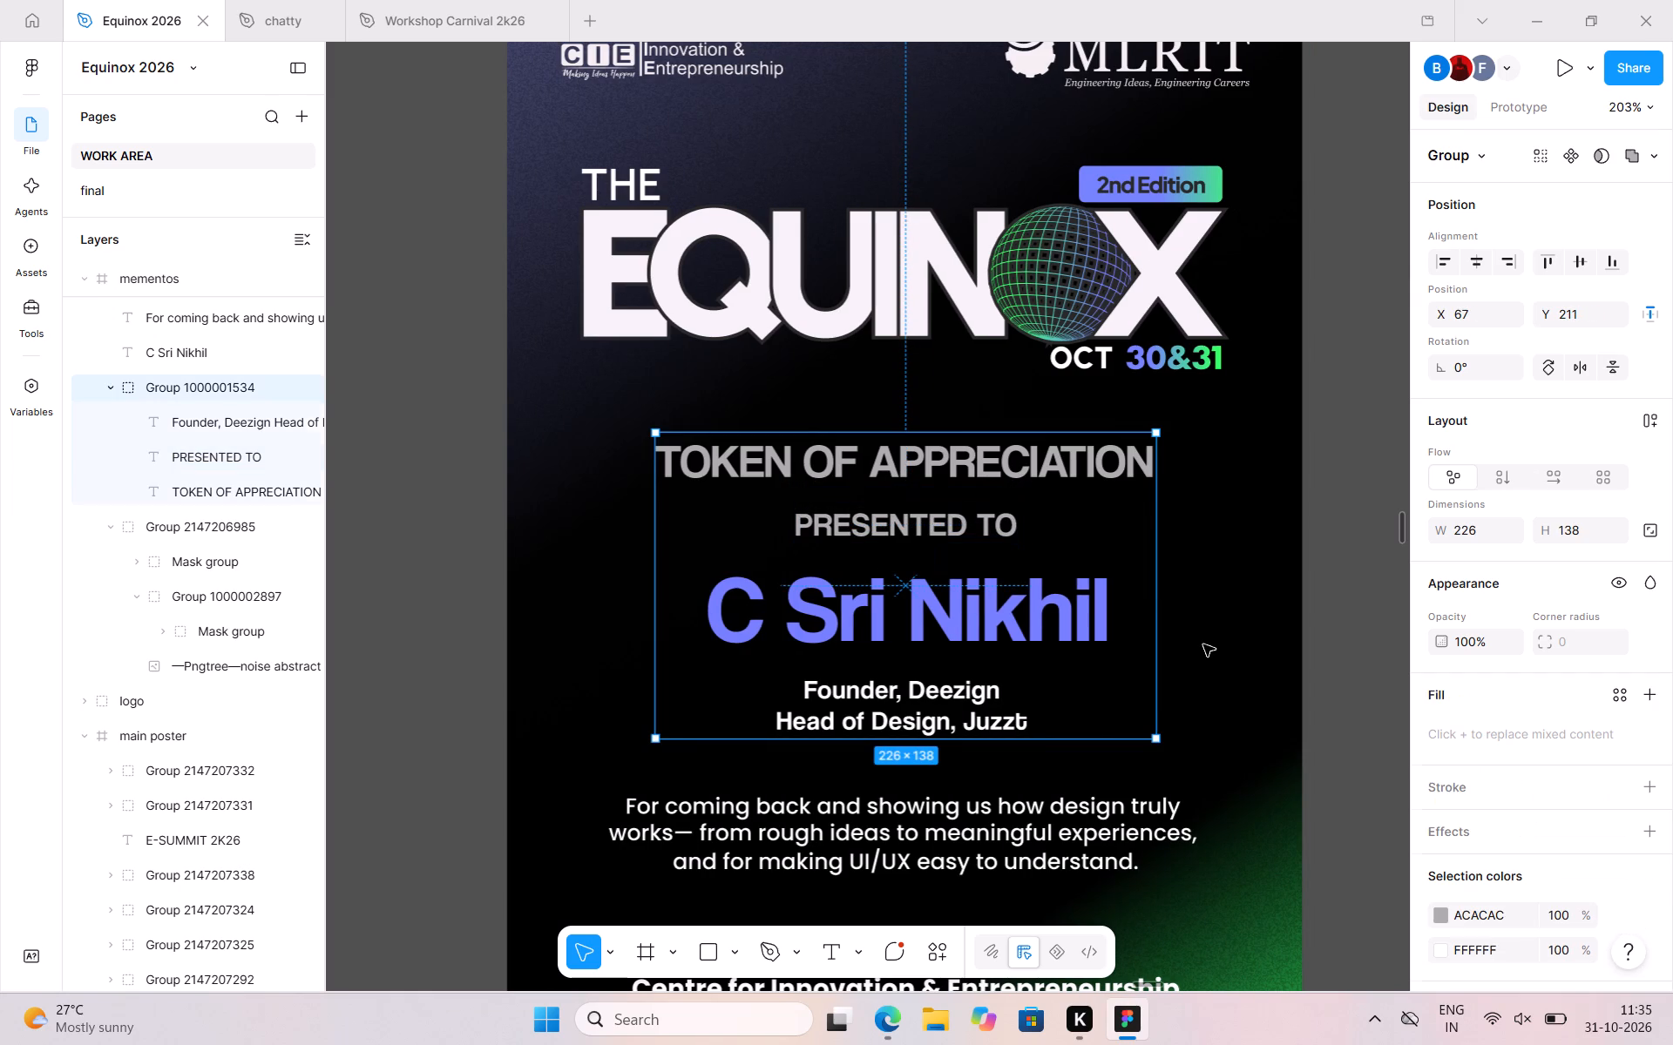
# Change the recipient name's fill to white FFFFFF and deselect it.
pyautogui.hscroll(-1, 1091, 657)
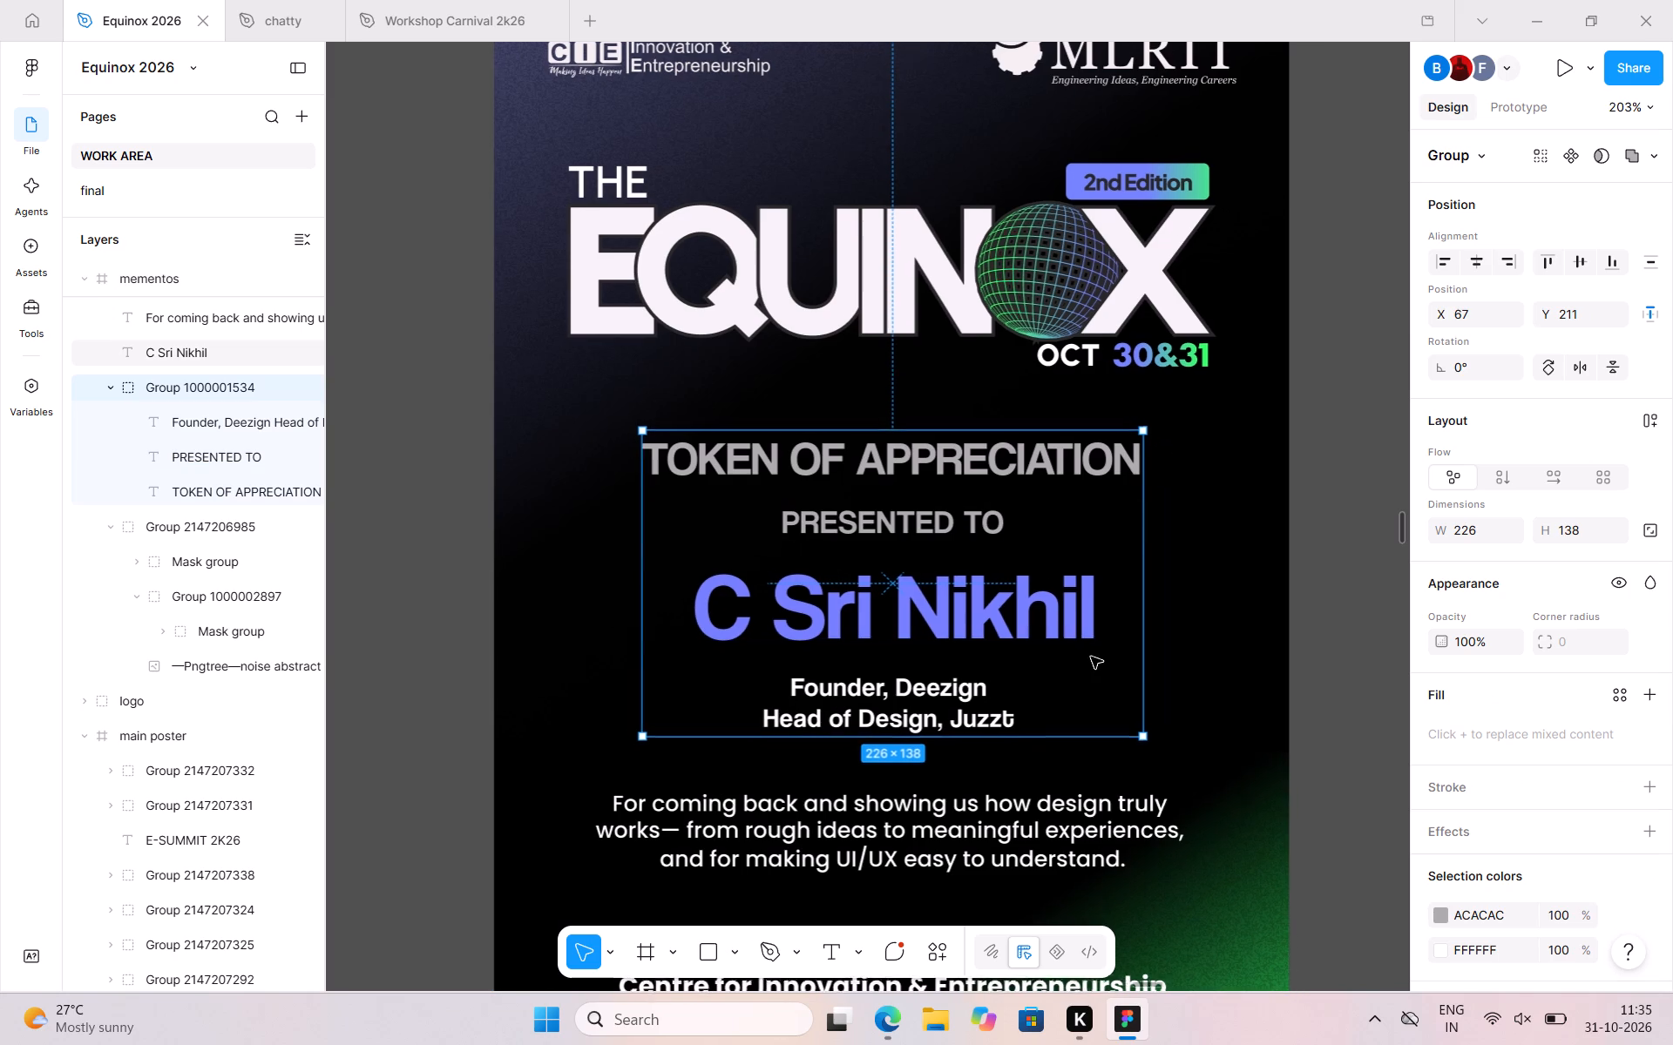
pyautogui.hscroll(-1, 1091, 657)
pyautogui.click(1025, 624)
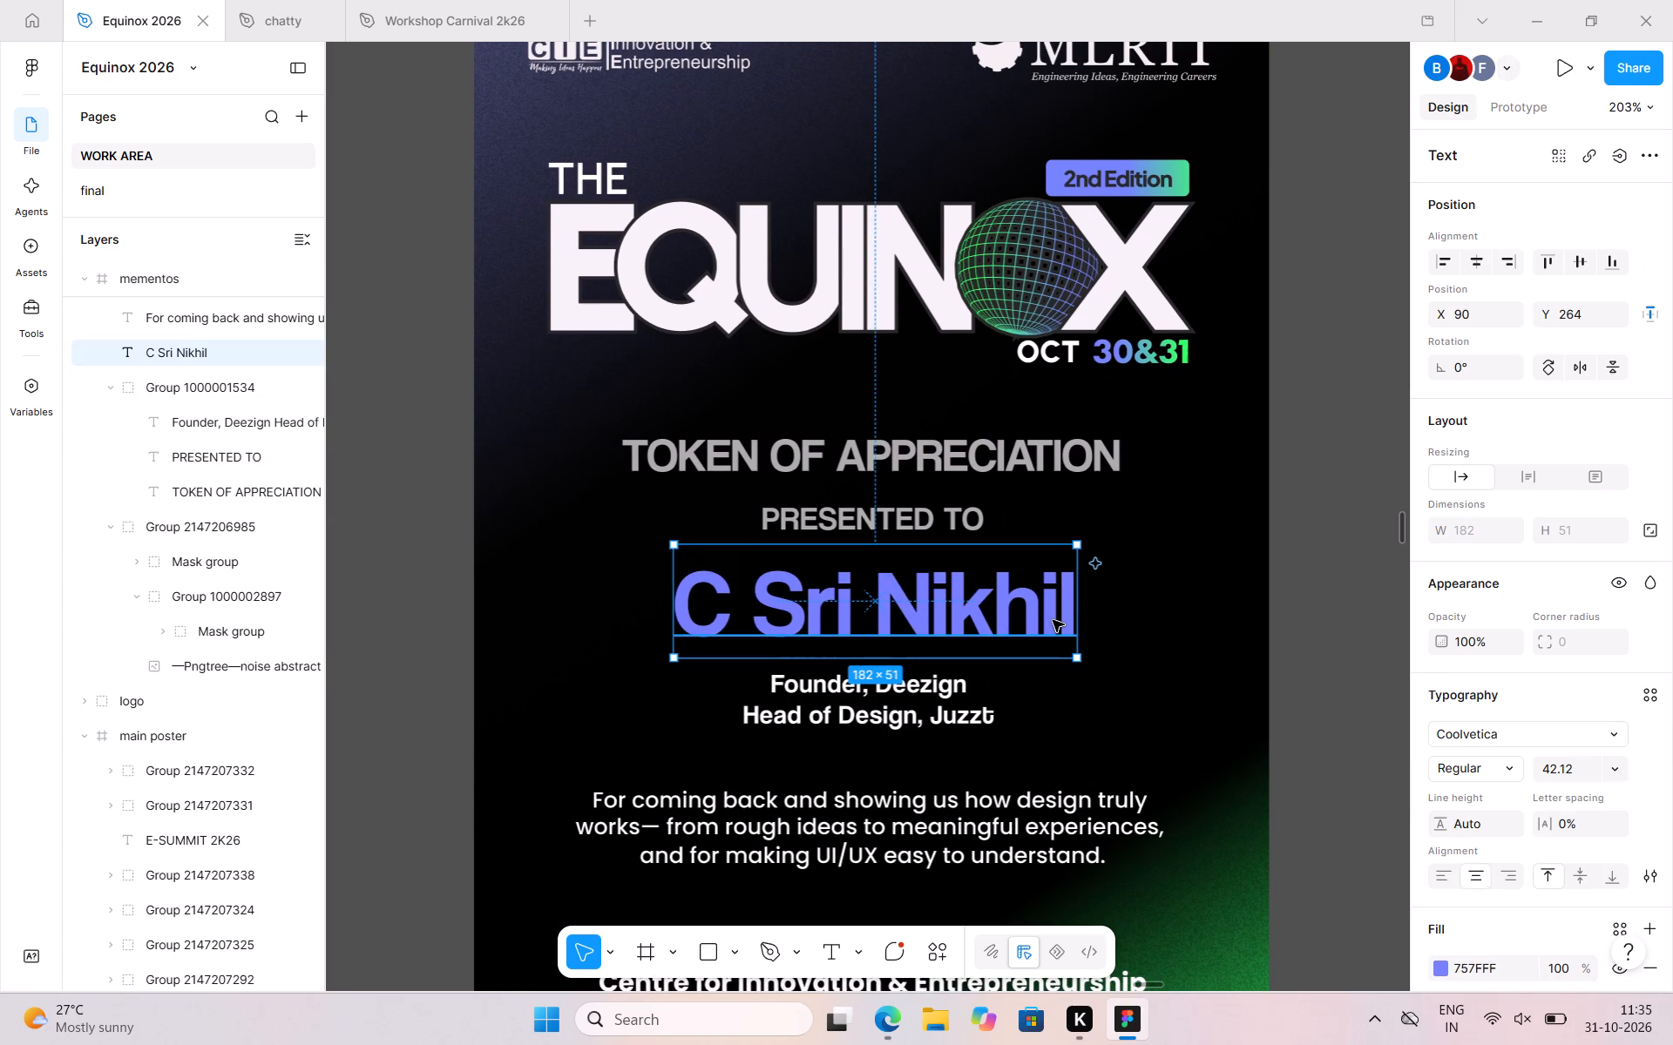
pyautogui.scroll(-2, 1588, 838)
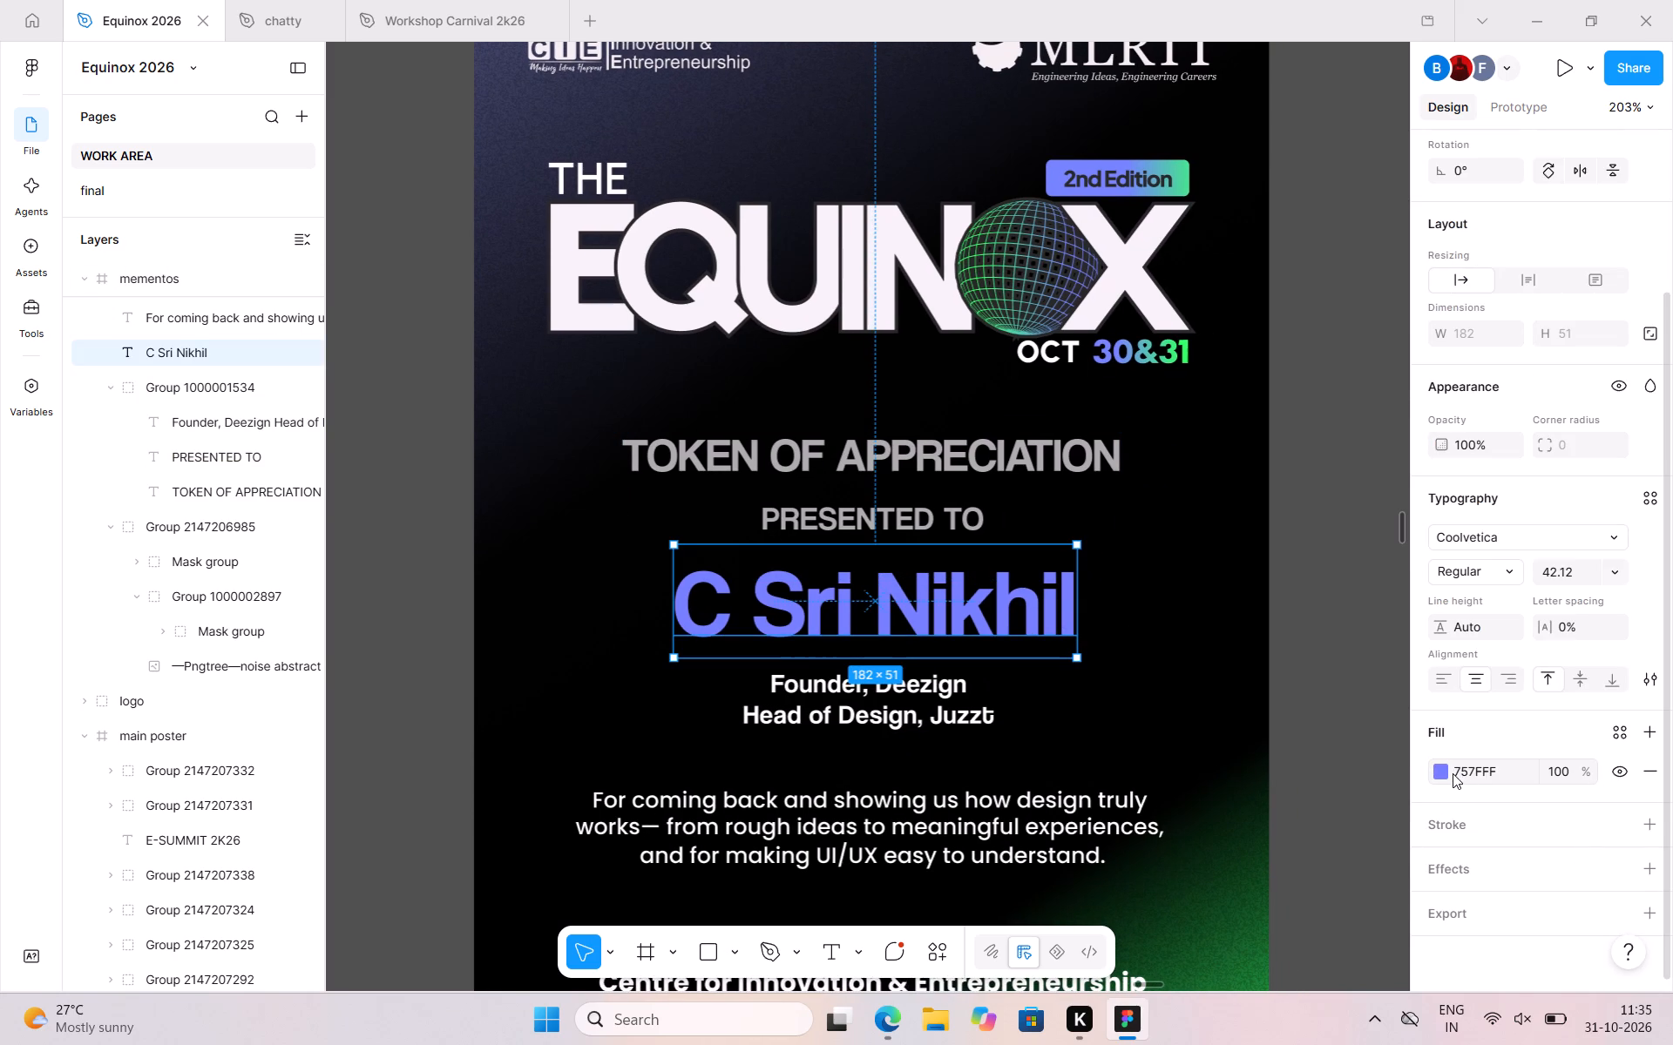
pyautogui.click(1446, 774)
pyautogui.moveTo(1173, 497); pyautogui.dragTo(1088, 482)
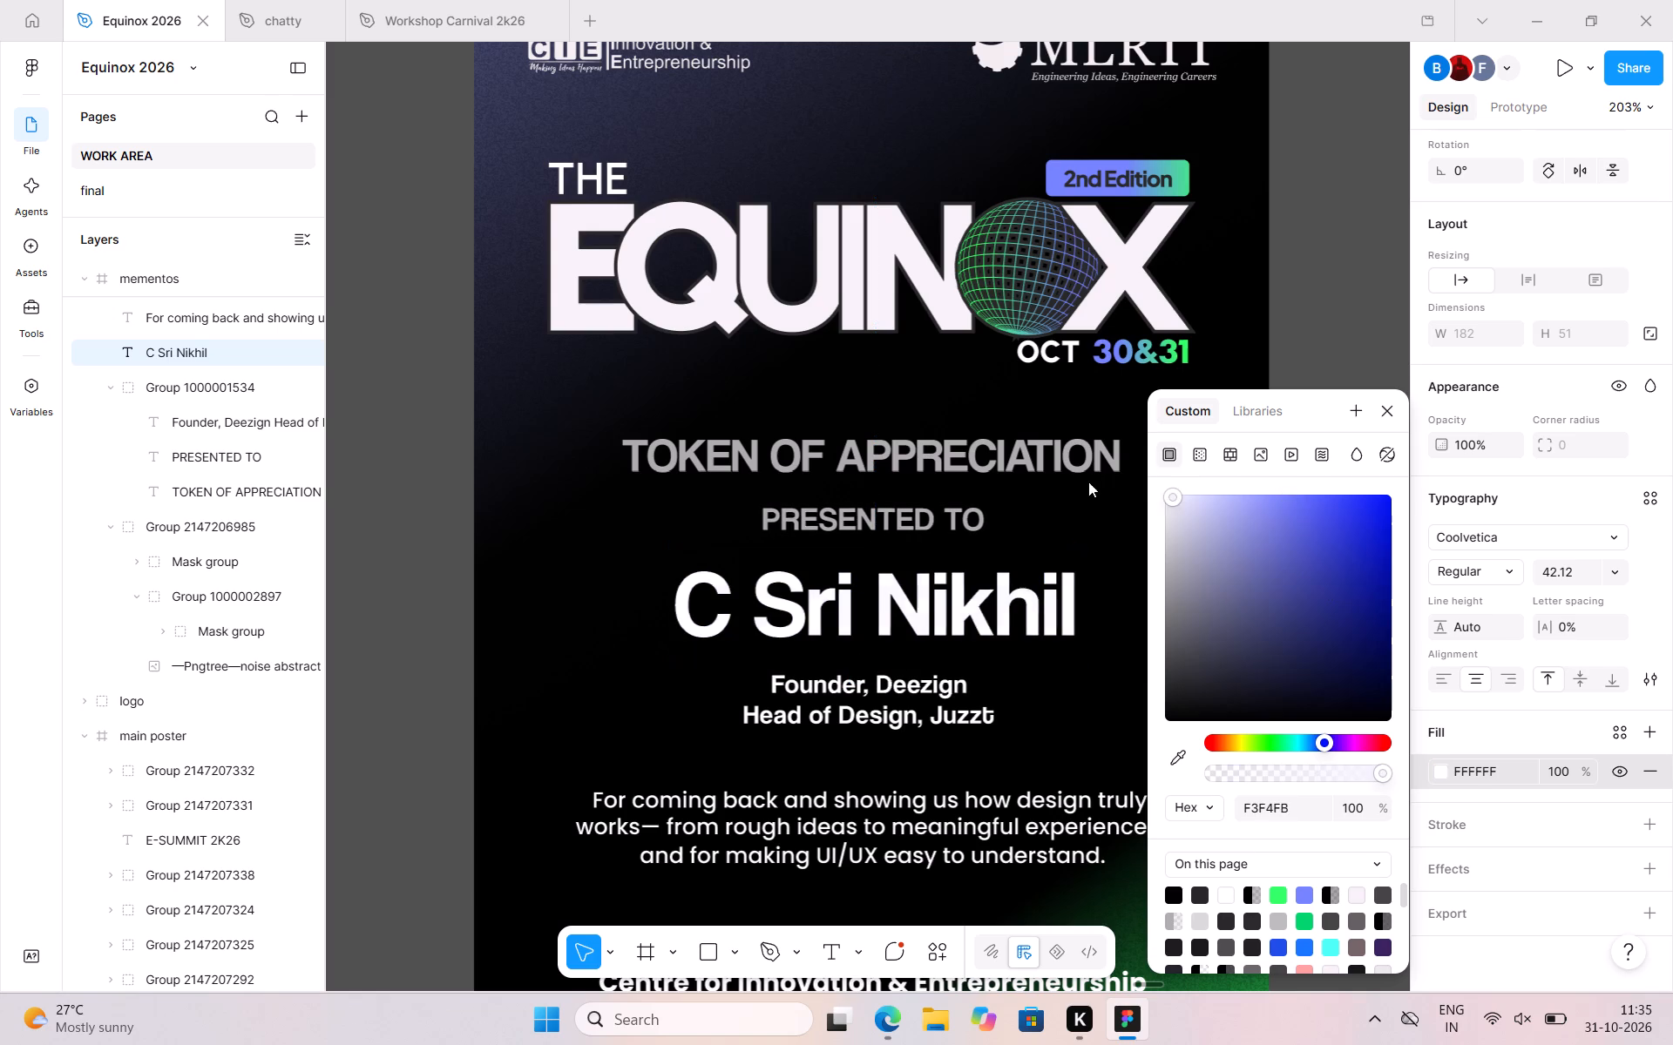
pyautogui.moveTo(1088, 482); pyautogui.dragTo(1046, 479)
pyautogui.click(1336, 270)
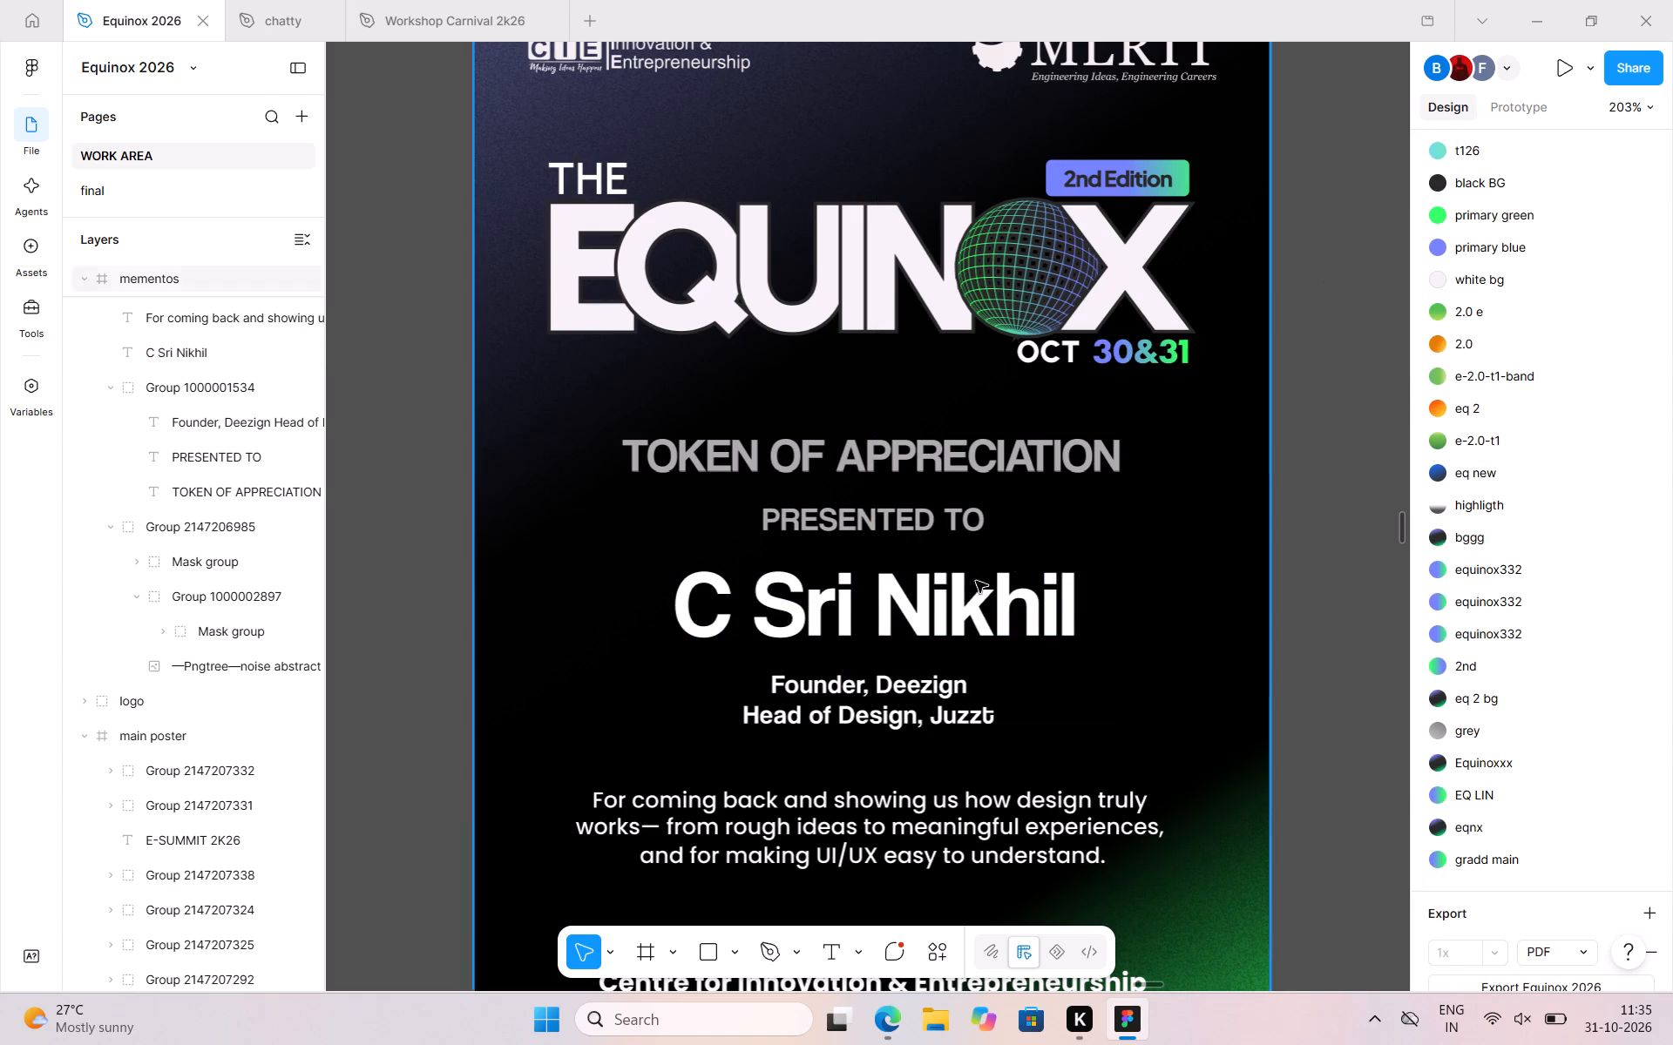
# Fill the recipient's two-line role text with grey ACACAC sampled from the TOKEN OF APPRECIATION text.
pyautogui.doubleClick(877, 693)
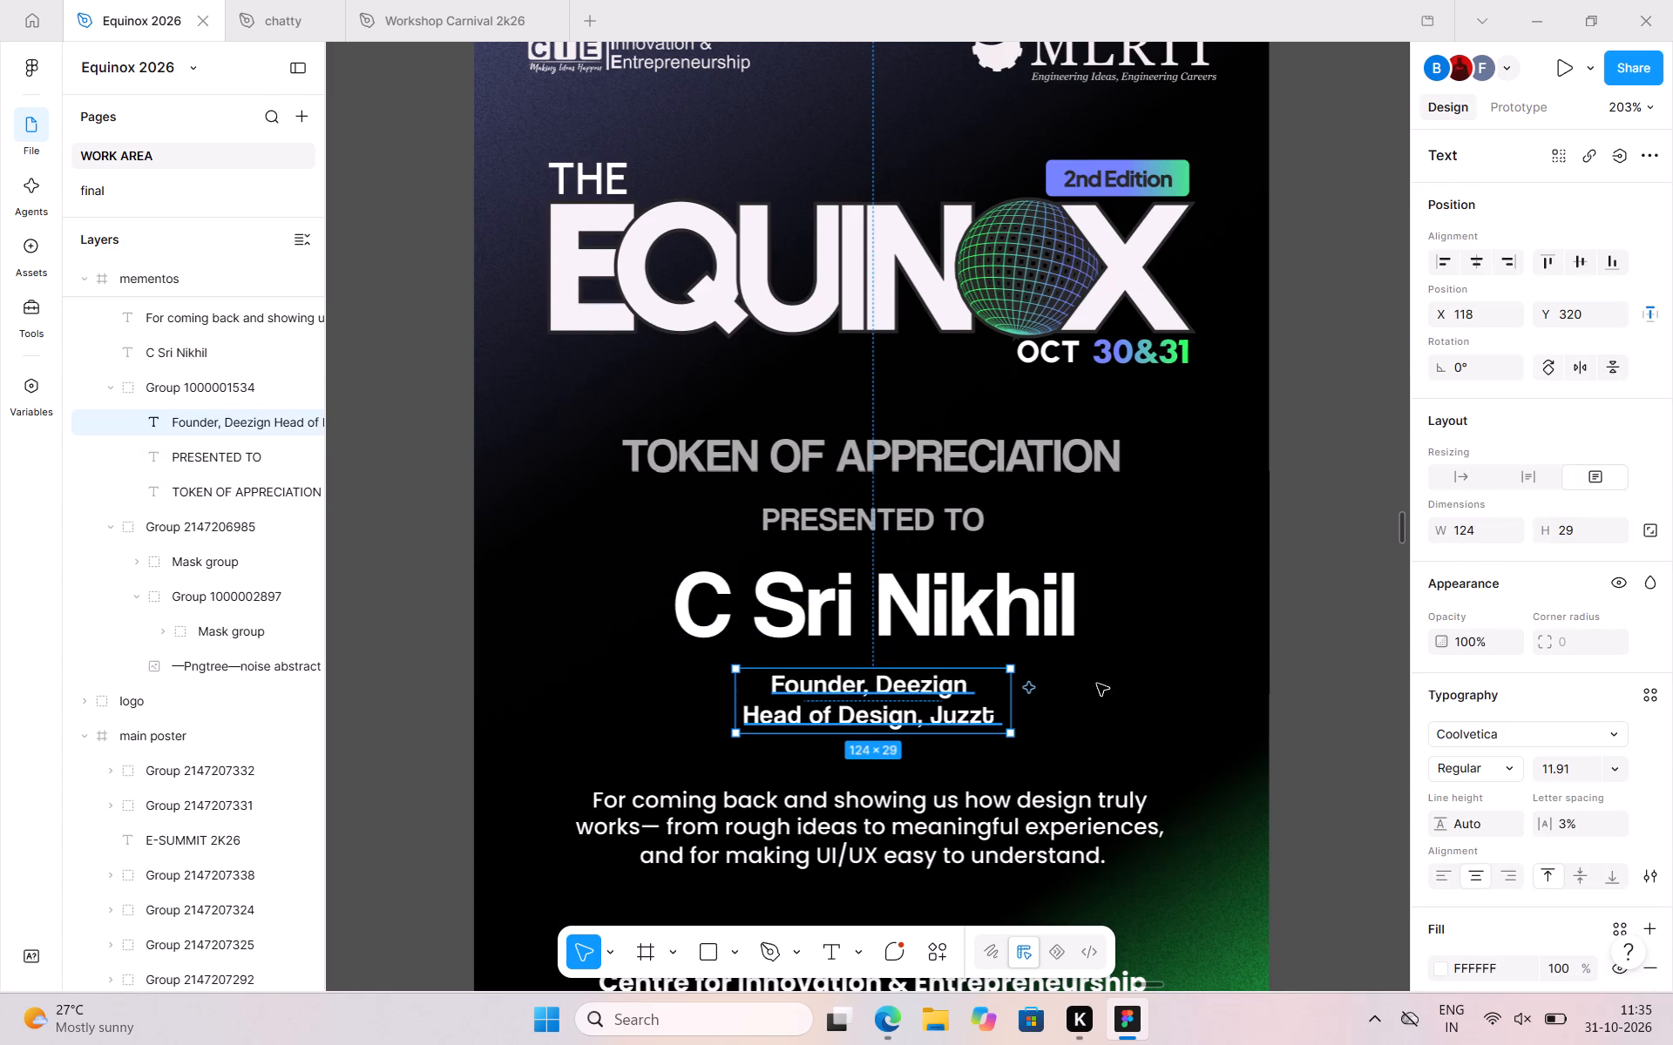
pyautogui.scroll(-2, 1623, 803)
pyautogui.click(1438, 771)
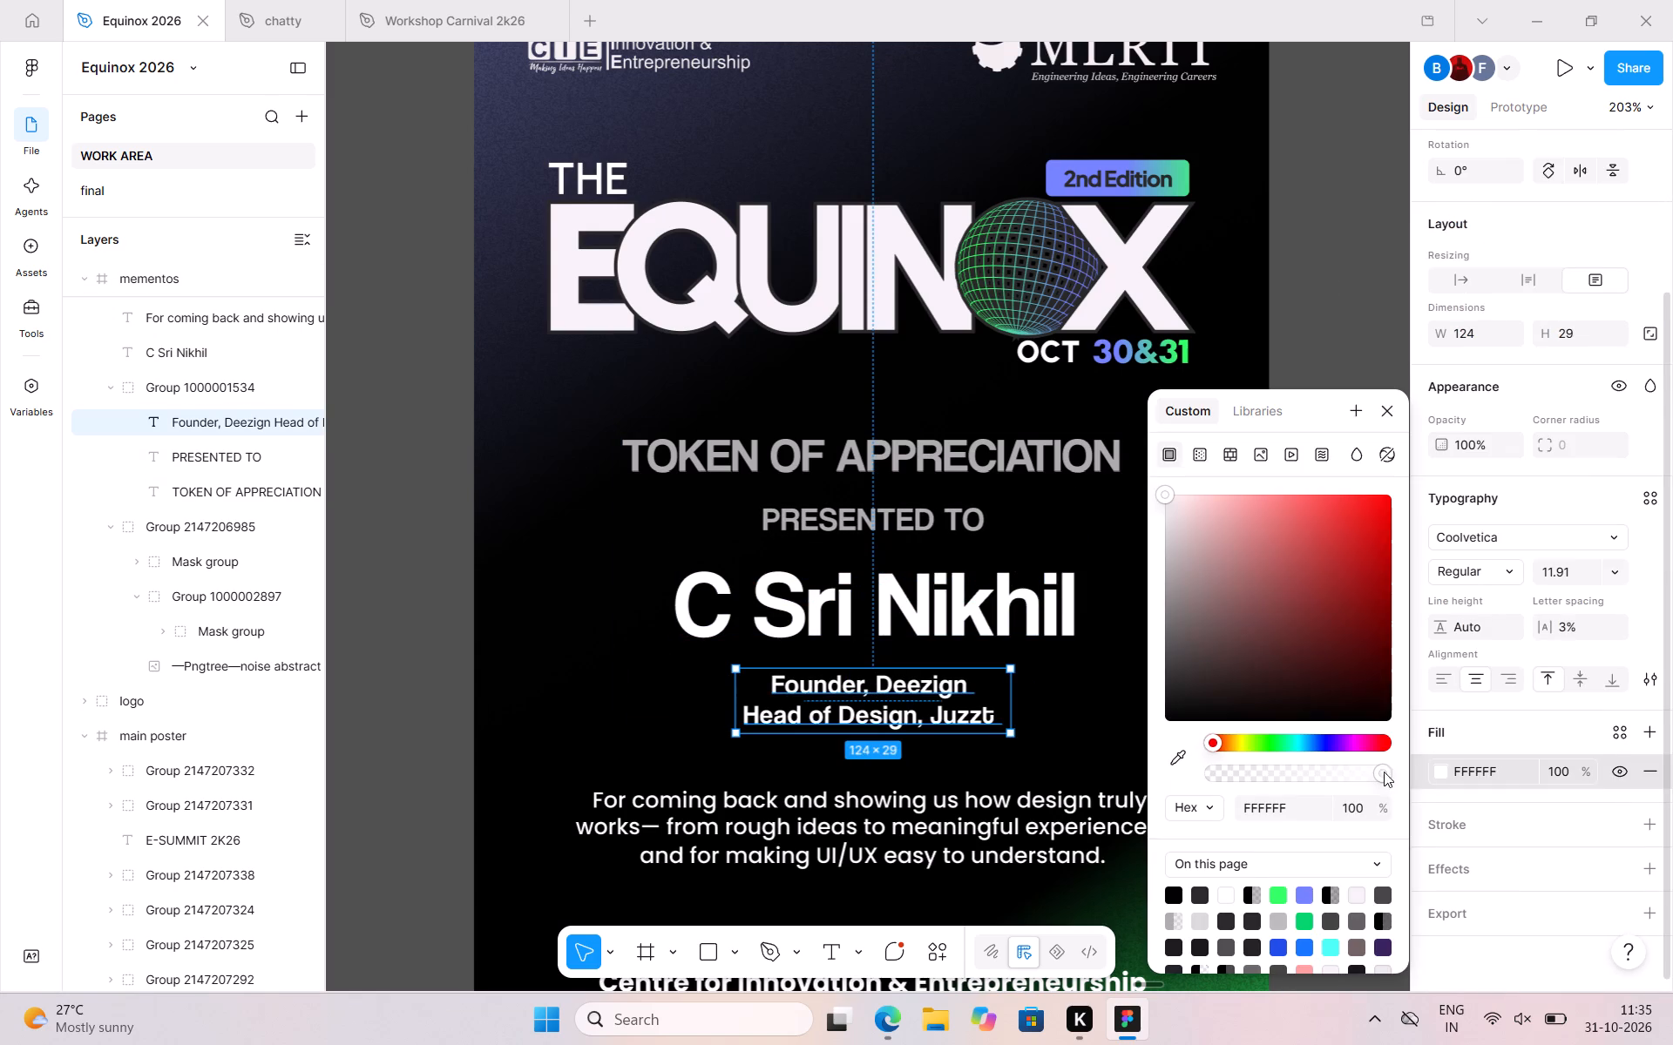
pyautogui.click(1174, 756)
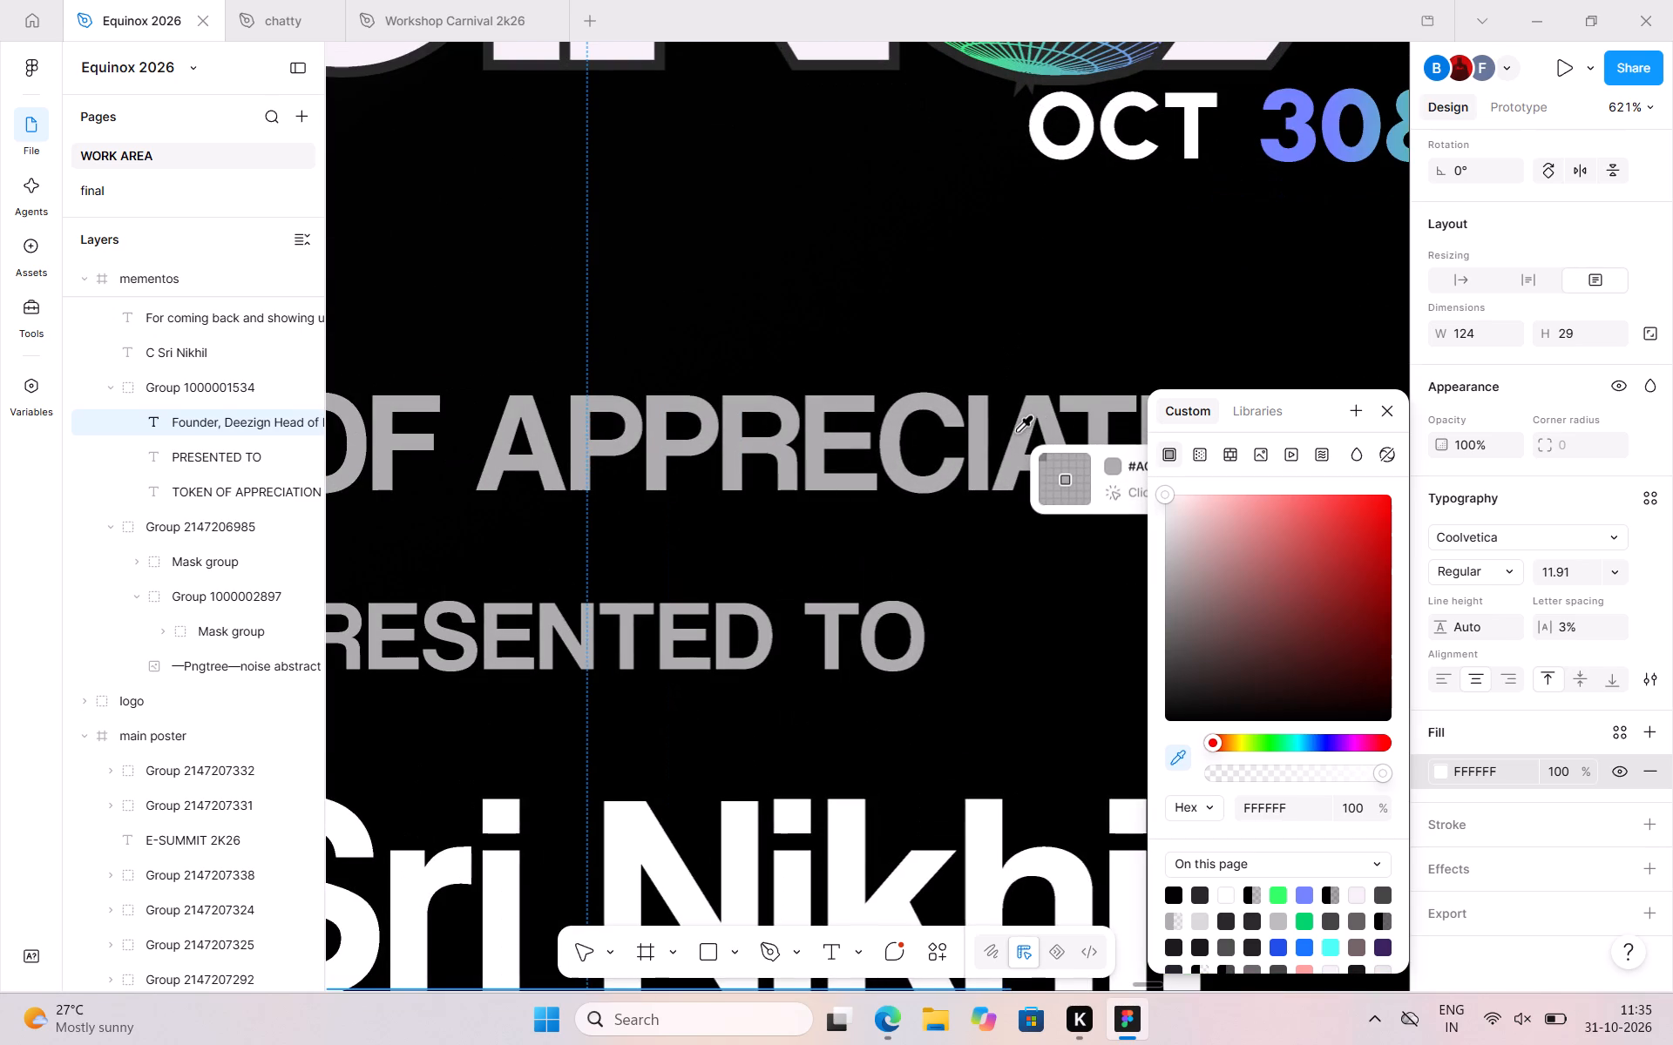
pyautogui.click(1018, 434)
# Fill the thank-you message paragraph with grey ACACAC sampled from the TOKEN OF APPRECIATION text.
pyautogui.scroll(-1, 968, 401)
pyautogui.click(904, 634)
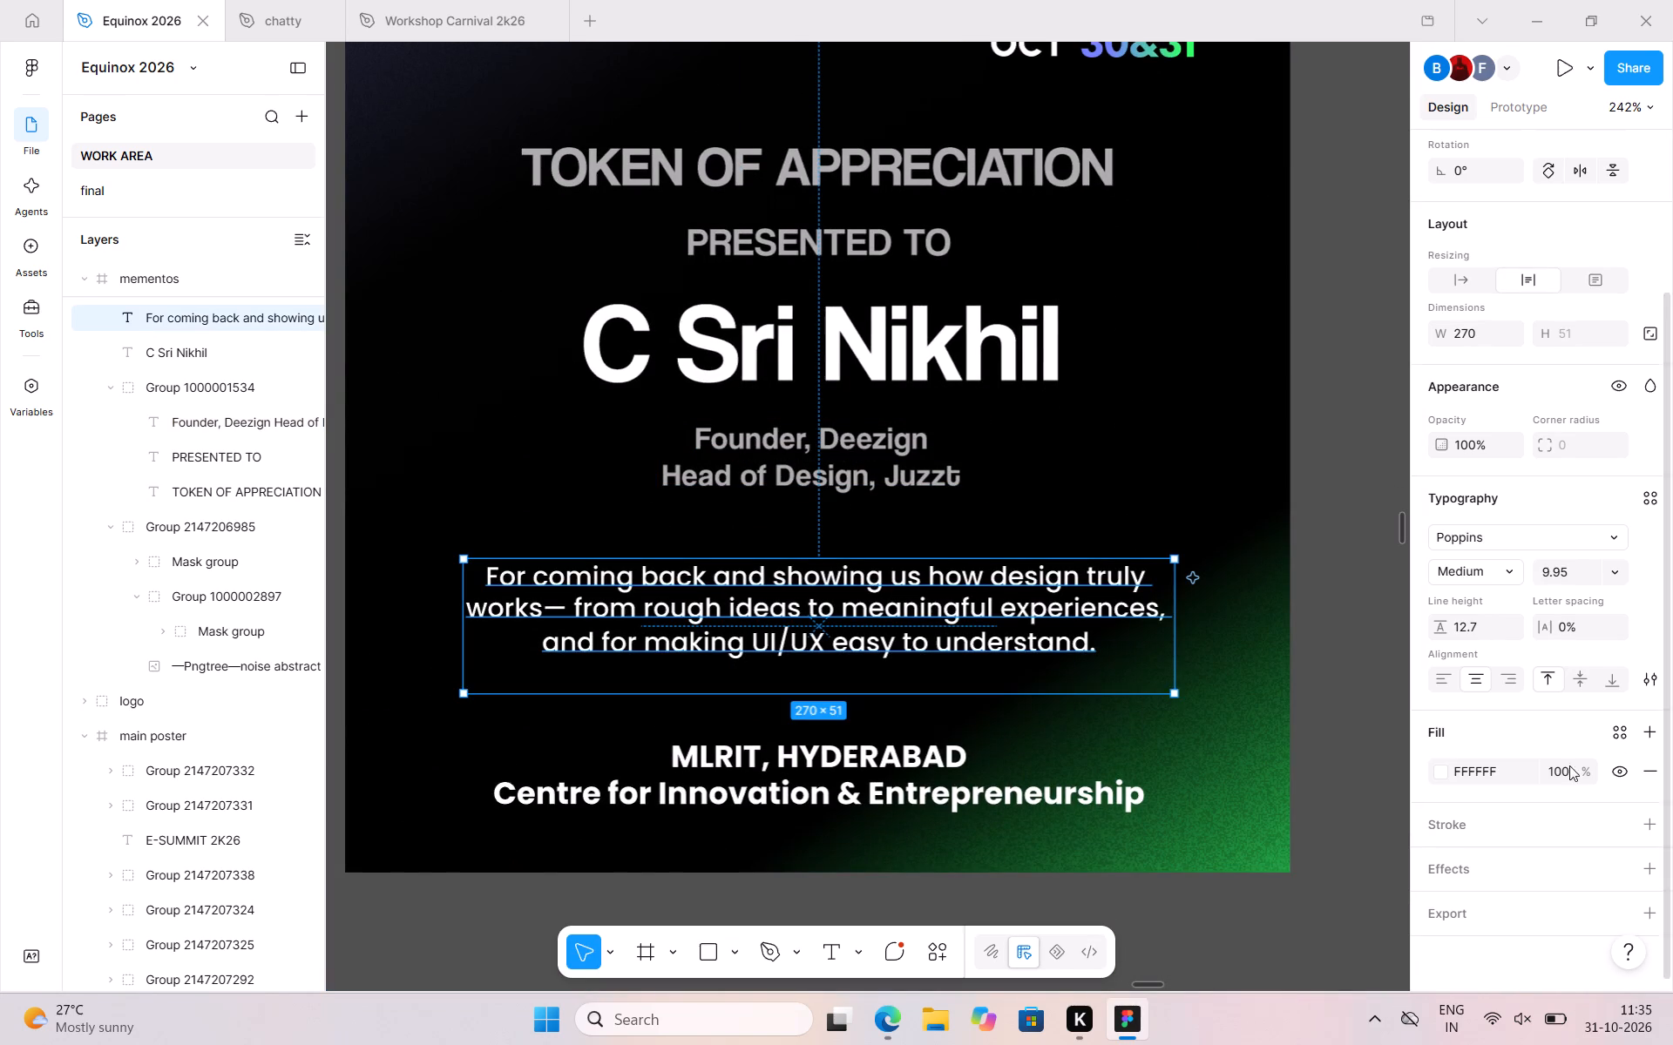
pyautogui.click(1440, 770)
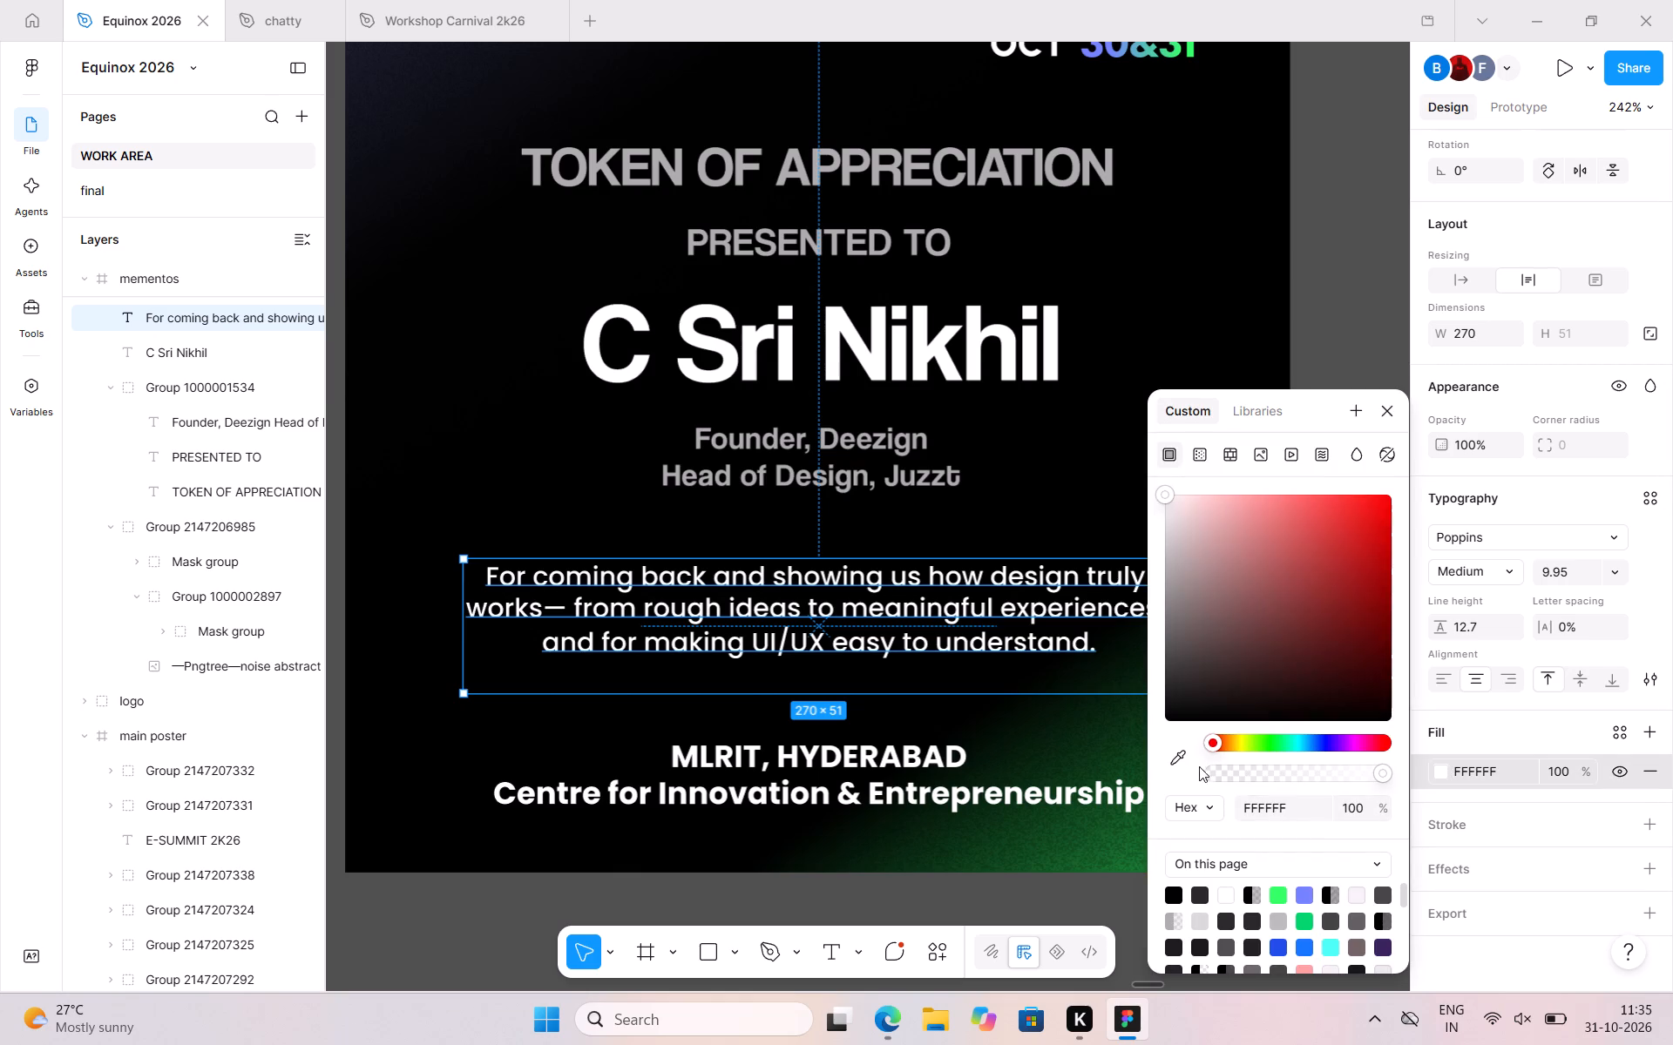
pyautogui.click(1184, 758)
pyautogui.scroll(1, 1031, 112)
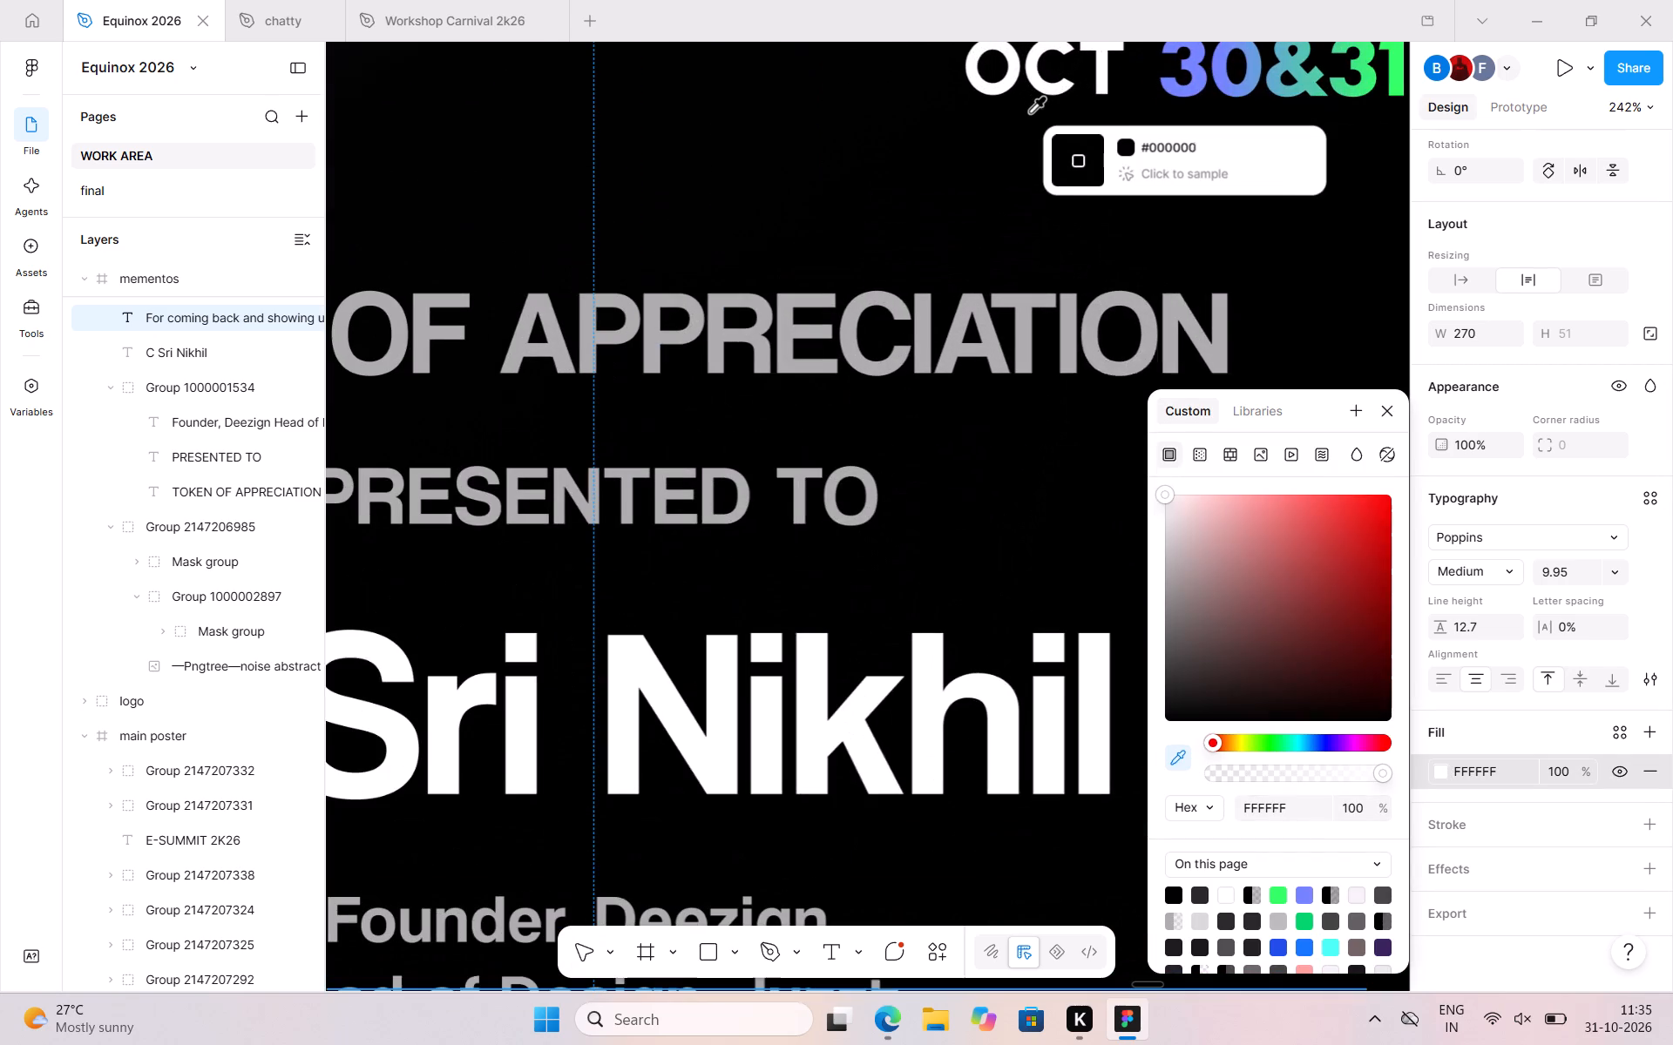
pyautogui.click(1065, 339)
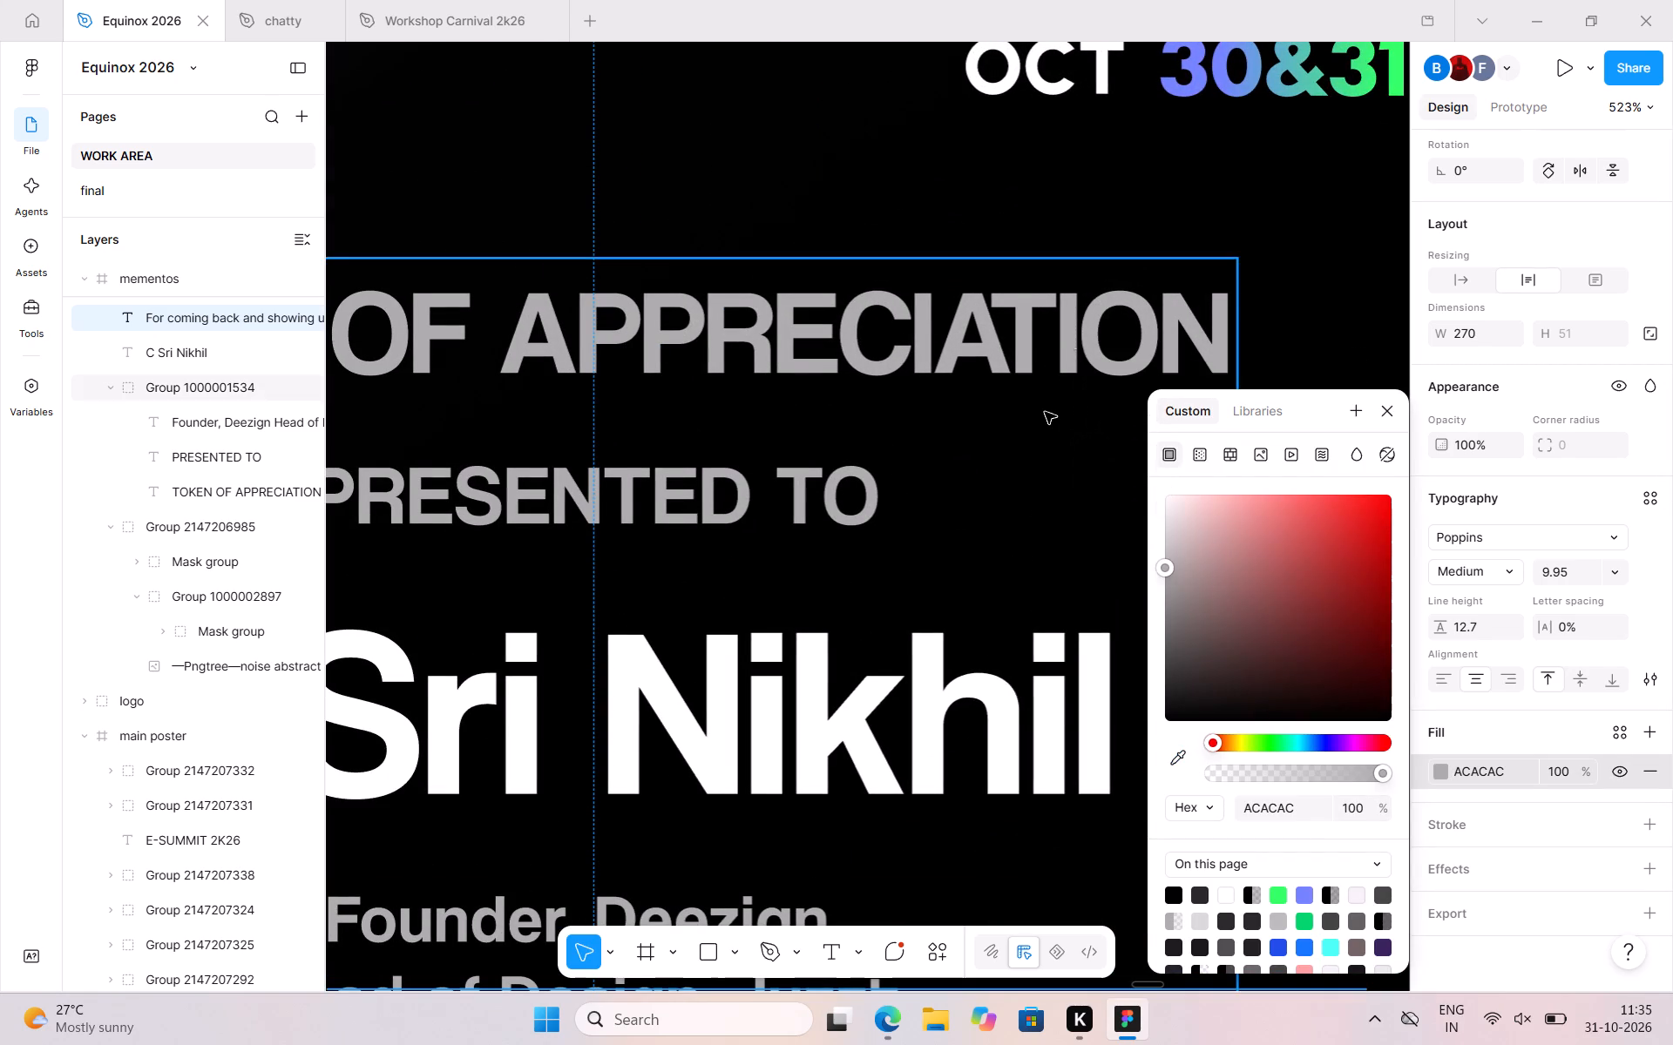
# Fill the MLRIT, HYDERABAD and Centre for Innovation & Entrepreneurship text with grey ACACAC sampled from the message paragraph, and deselect it.
pyautogui.scroll(-4, 1045, 412)
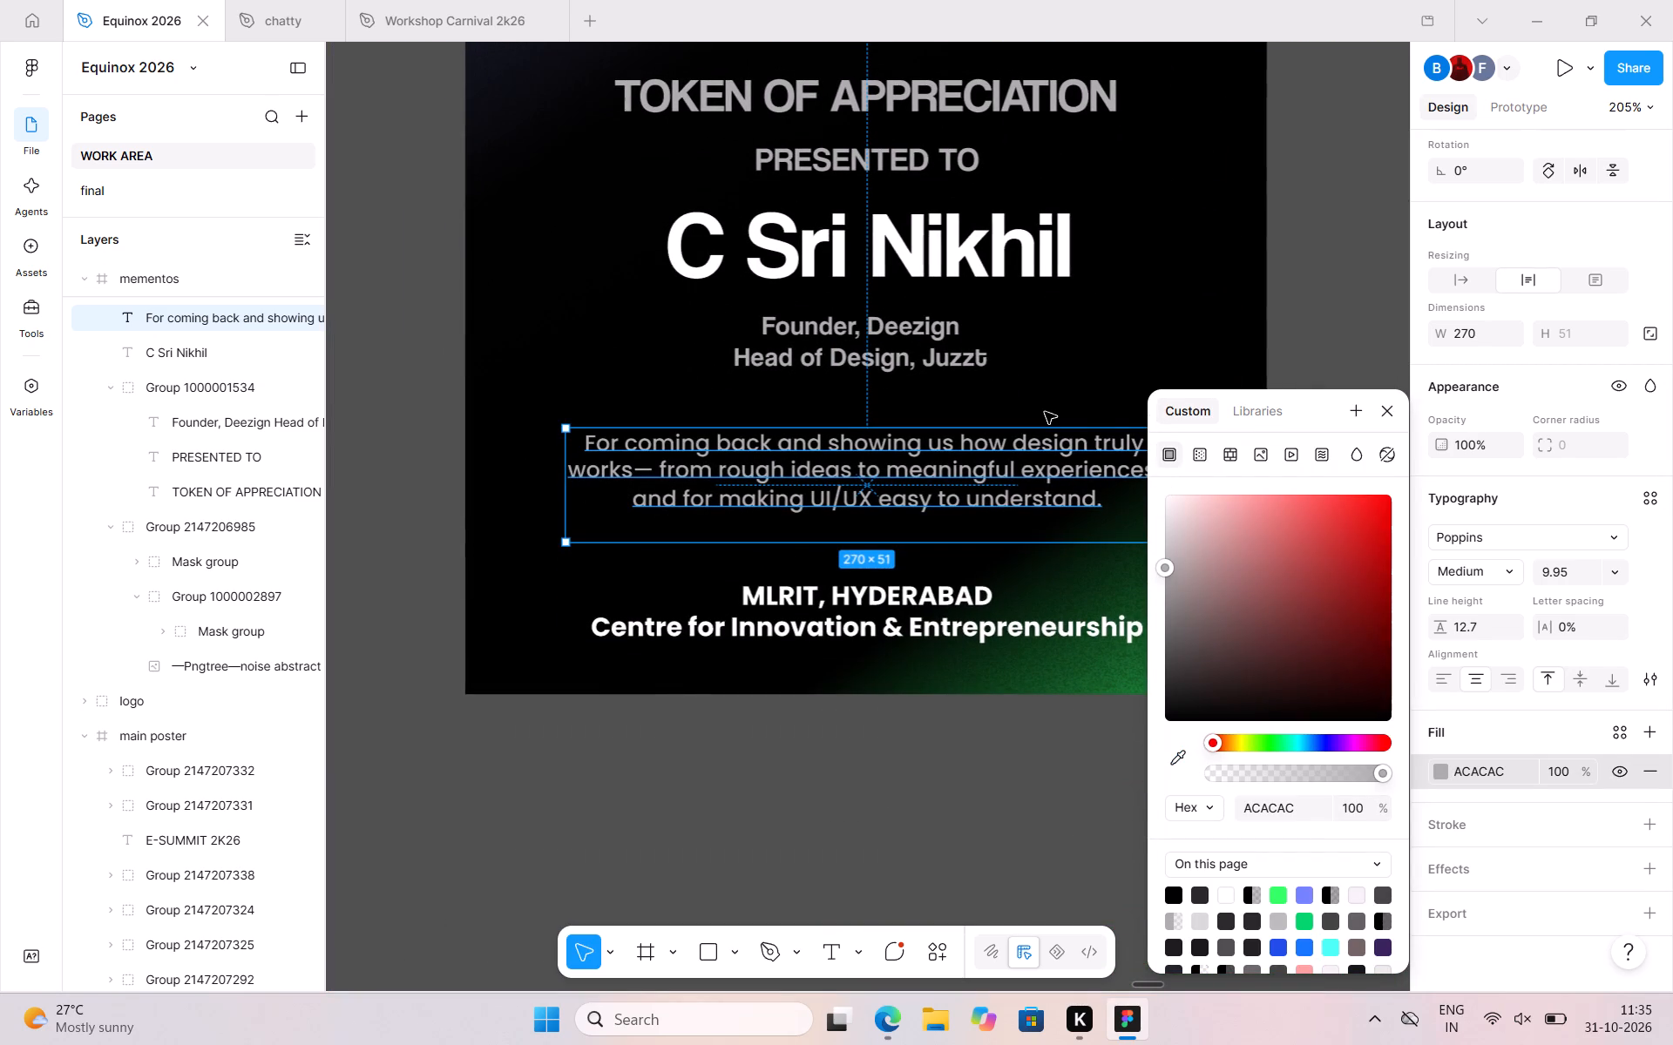
pyautogui.click(929, 630)
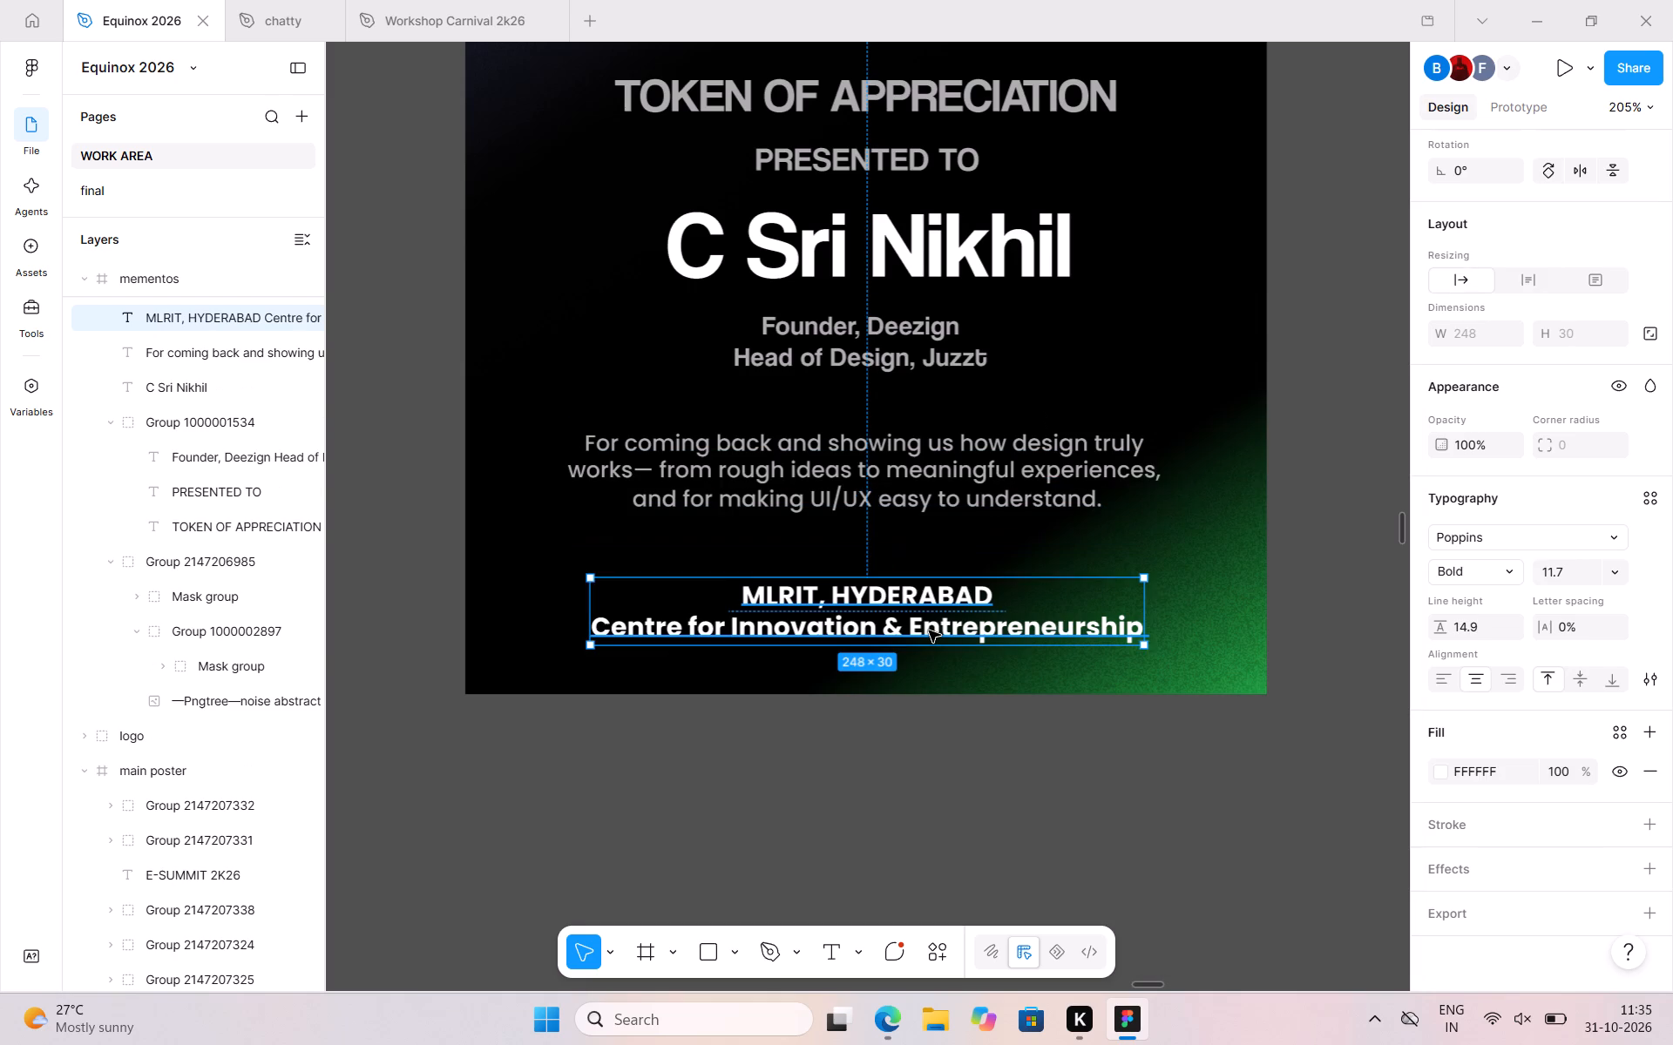
pyautogui.click(1440, 776)
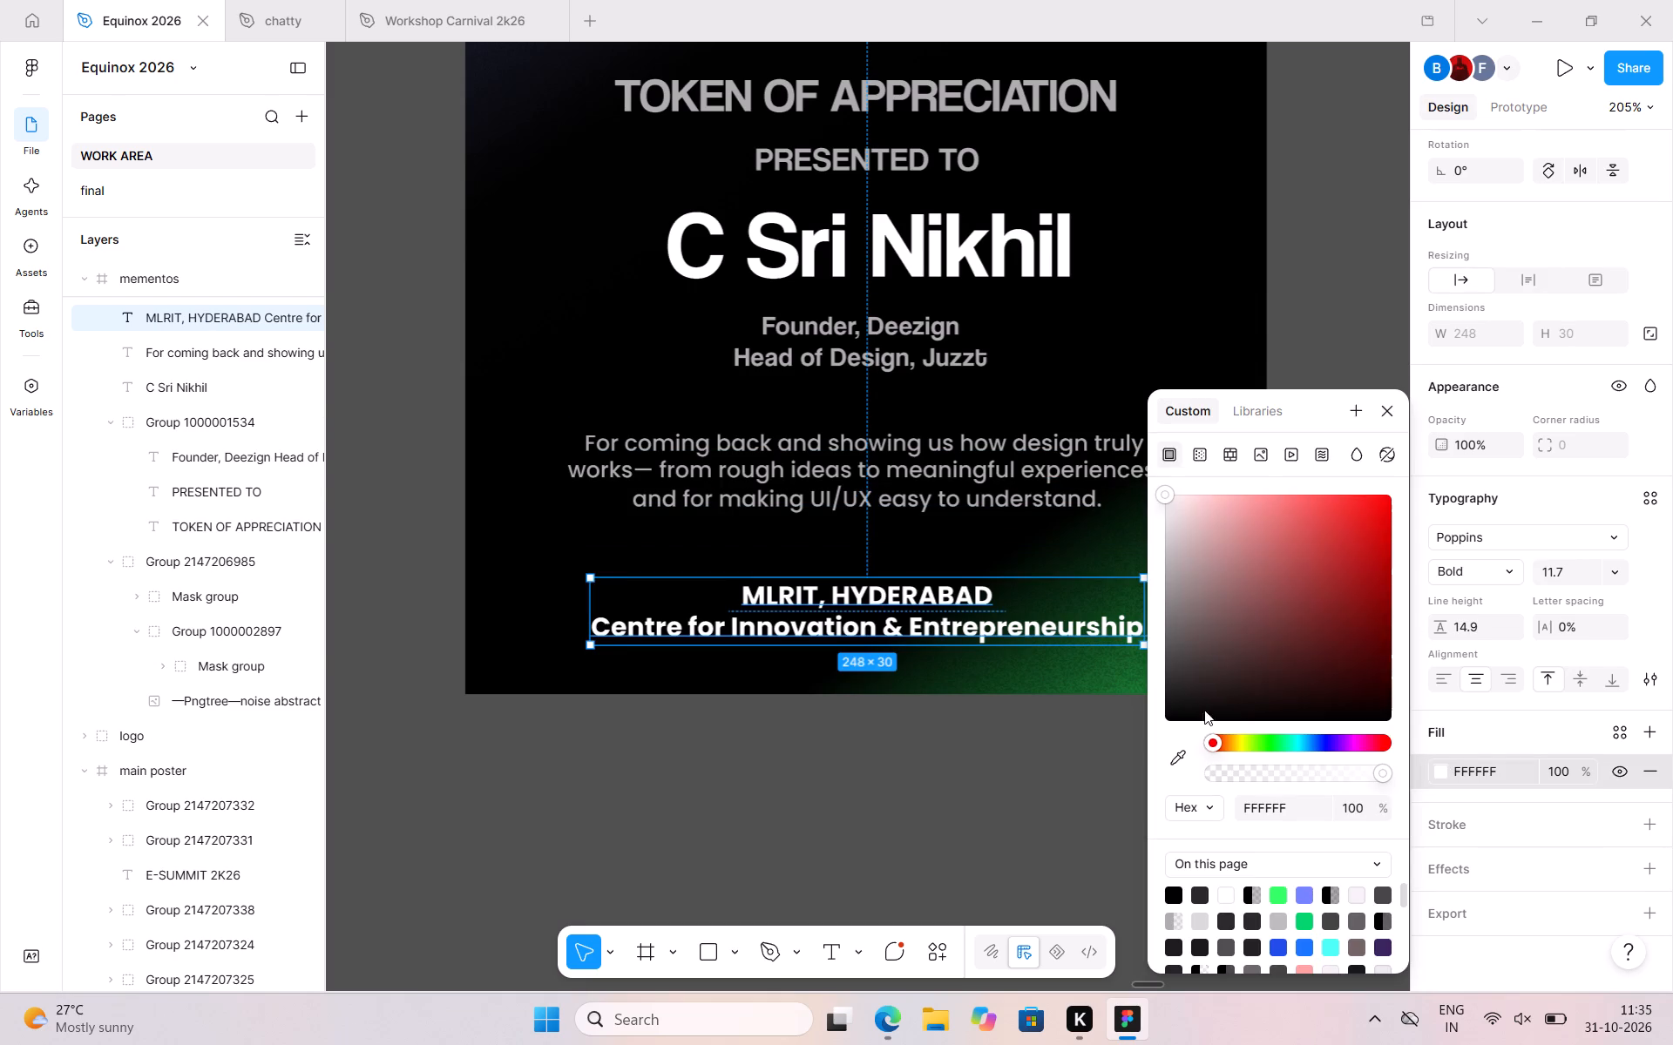
pyautogui.click(1177, 762)
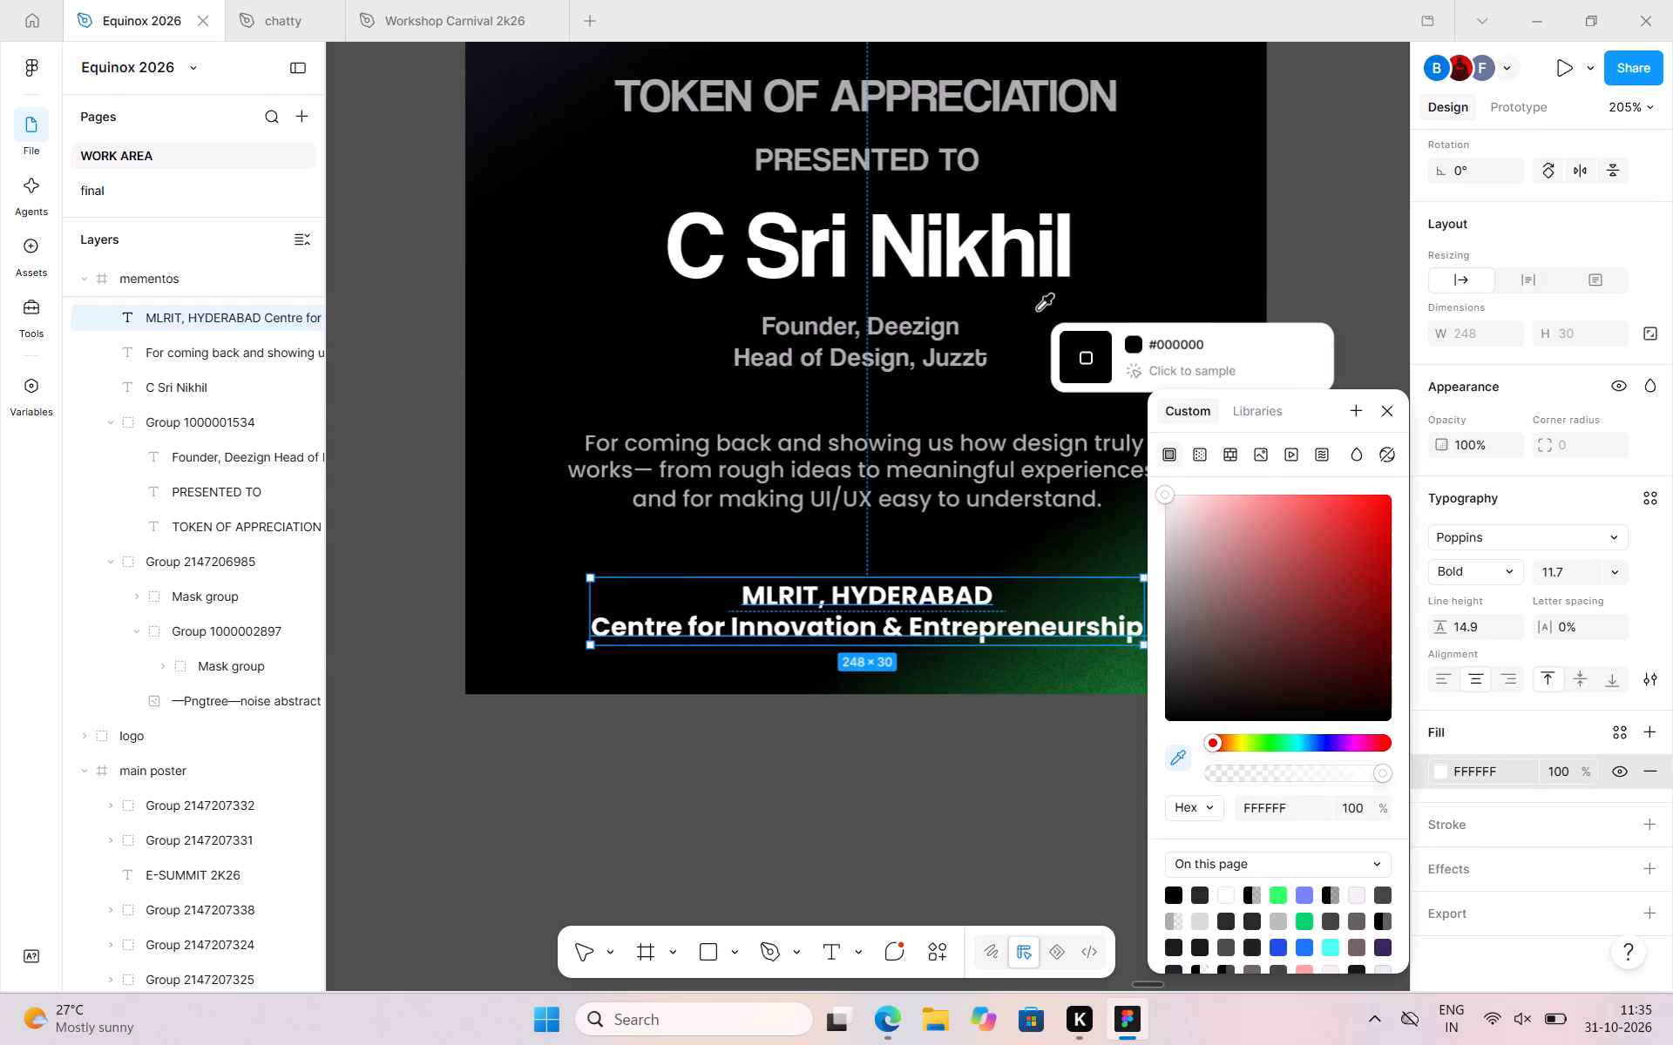
pyautogui.scroll(1, 1038, 309)
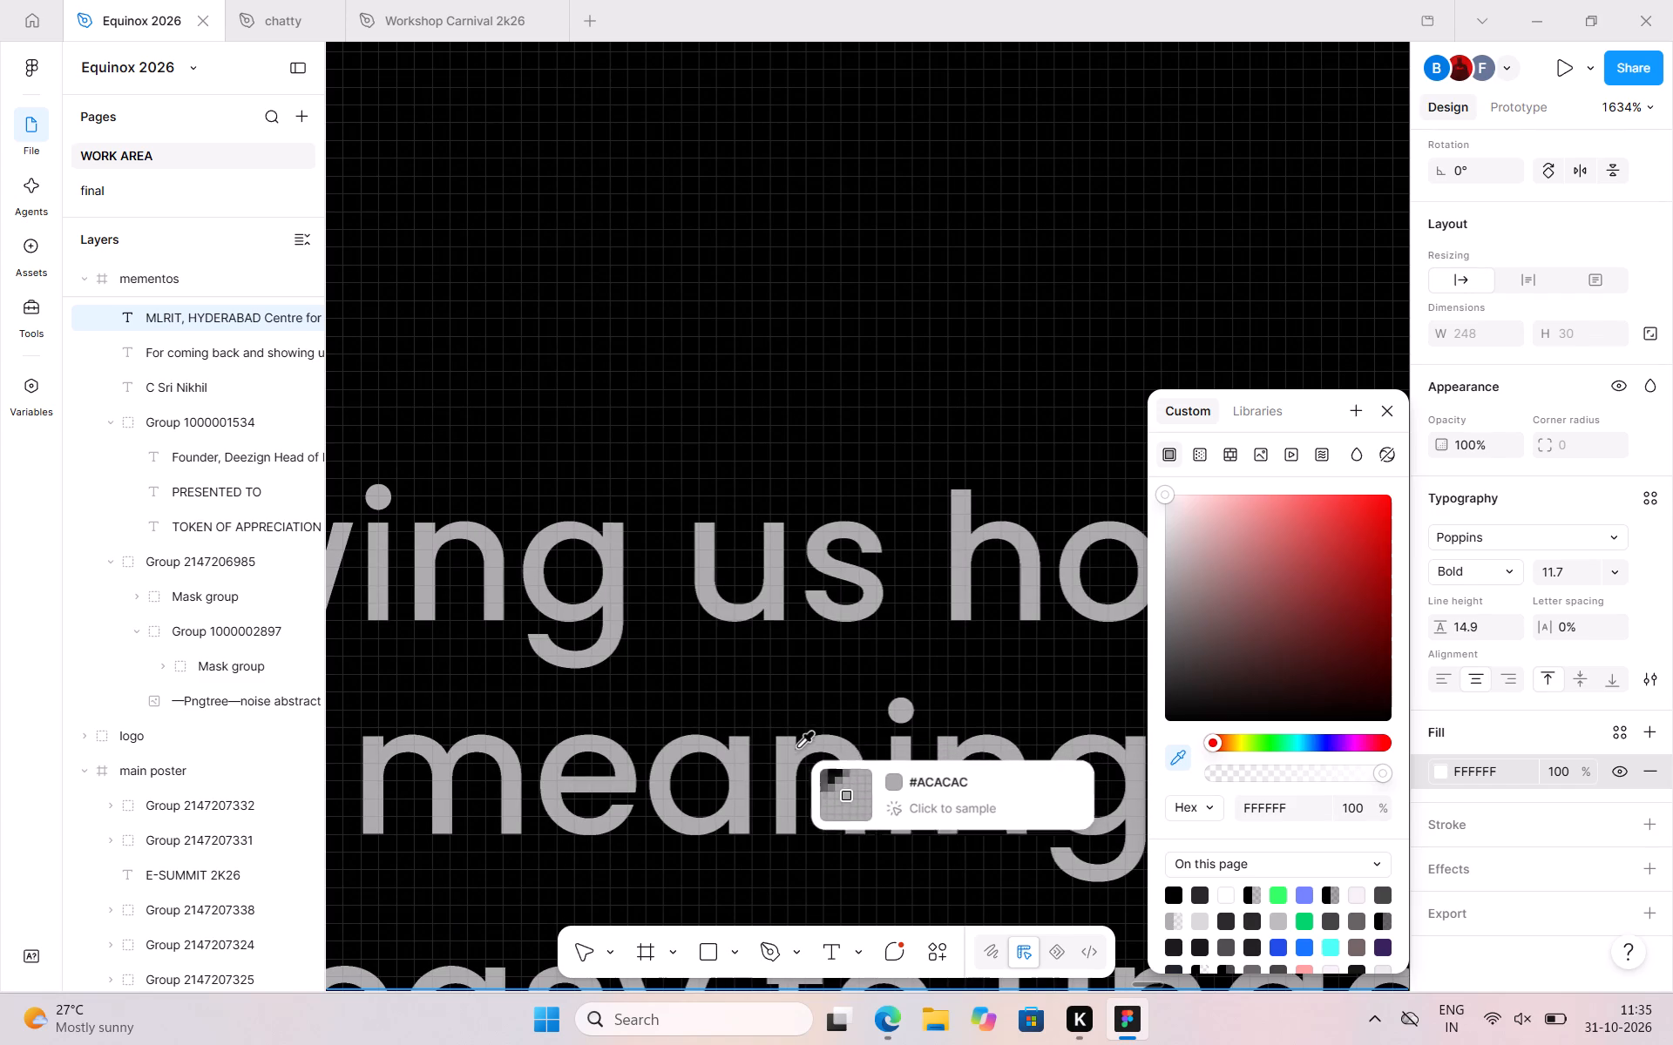
pyautogui.click(787, 754)
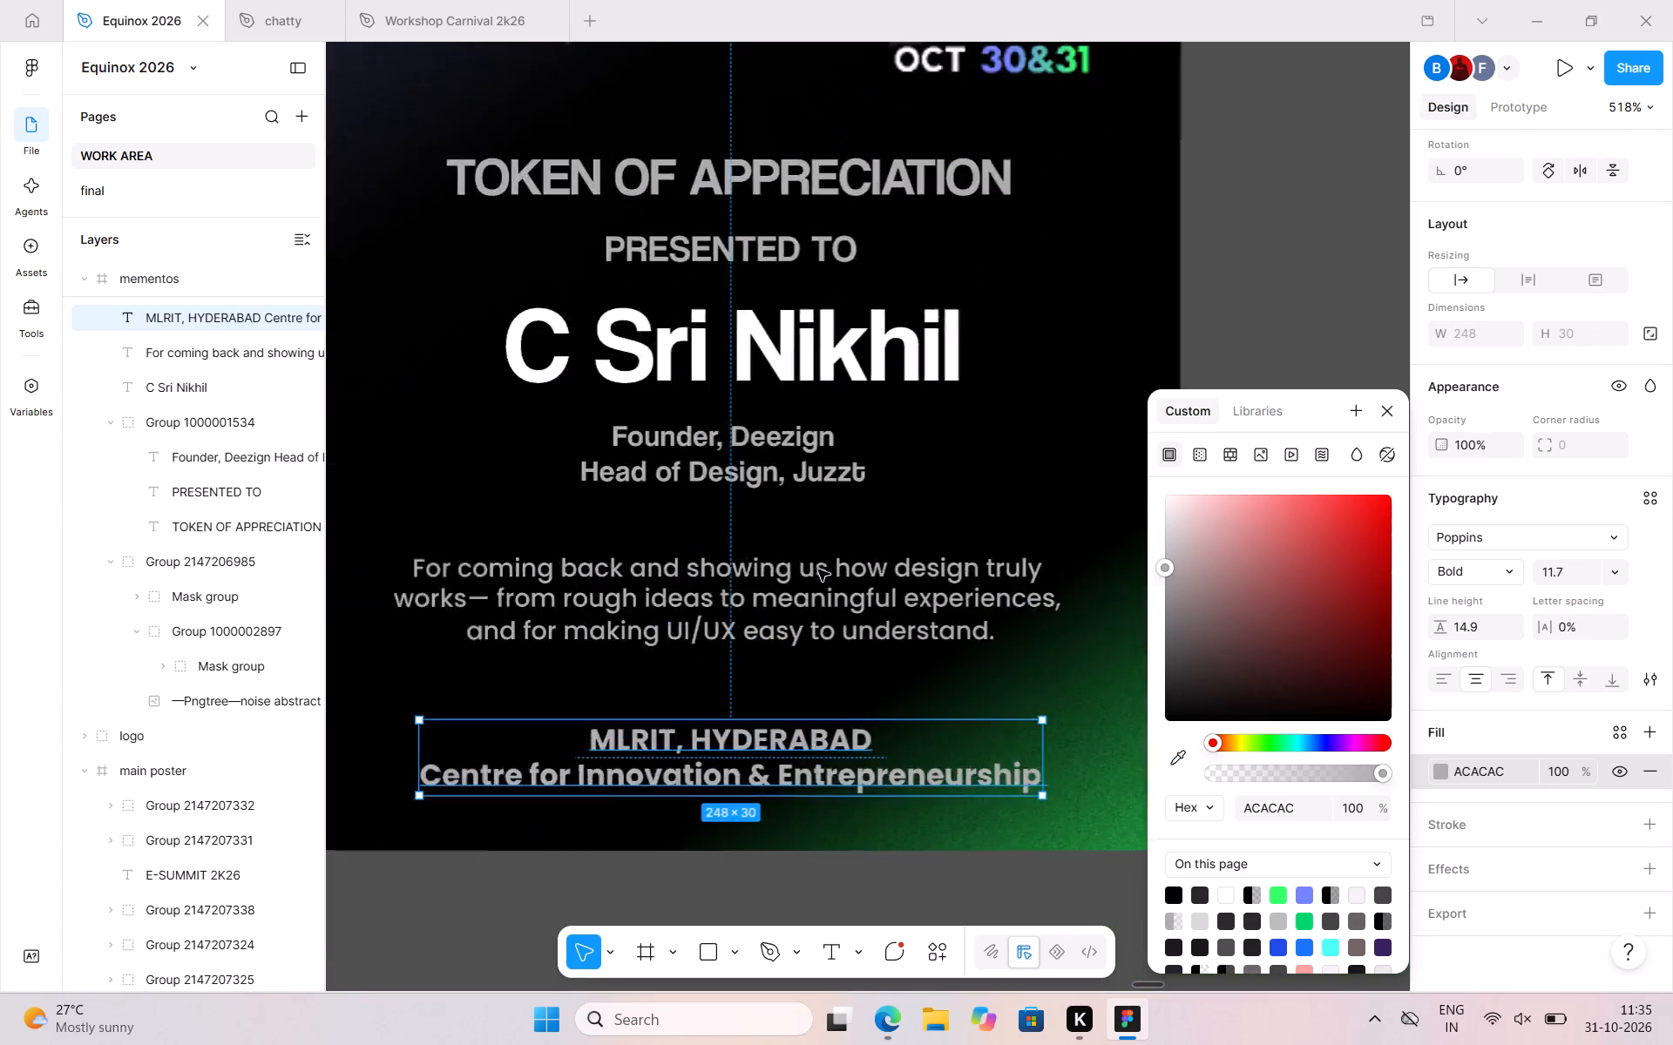
pyautogui.click(1130, 298)
# Fill the TOKEN OF APPRECIATION text on the memento with blue 7484FE from the page colours and deselect it.
pyautogui.scroll(1, 1130, 298)
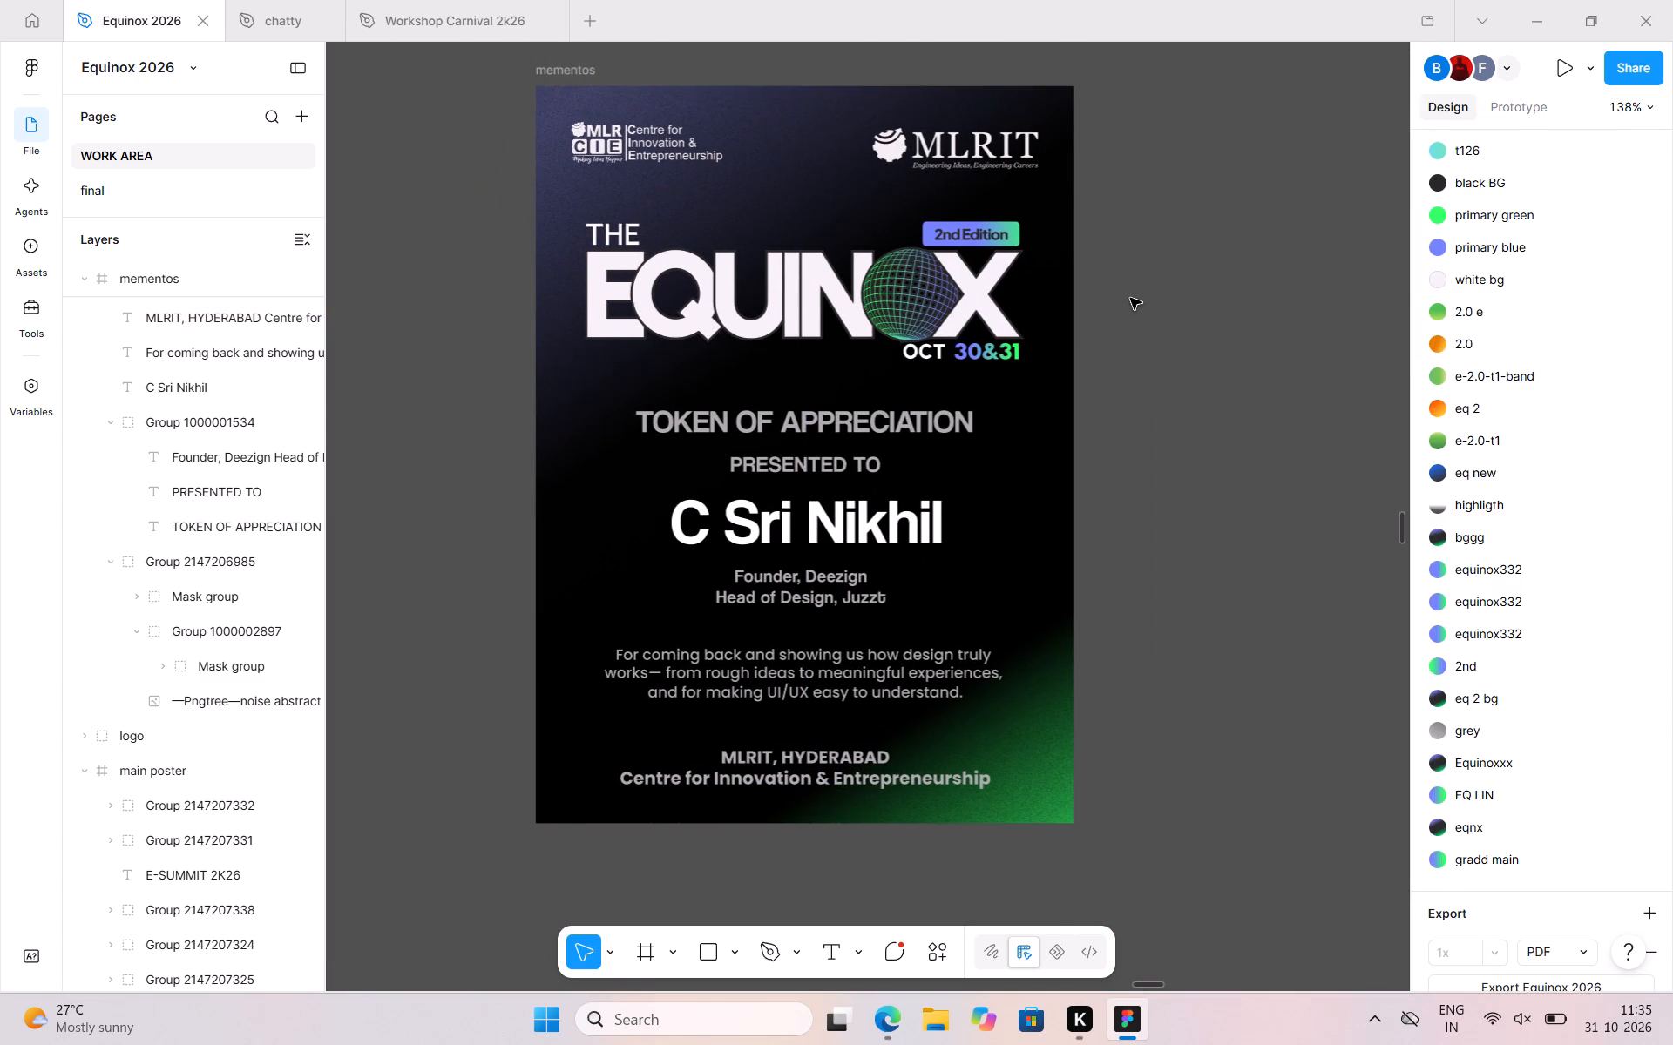
pyautogui.hscroll(1, 1130, 298)
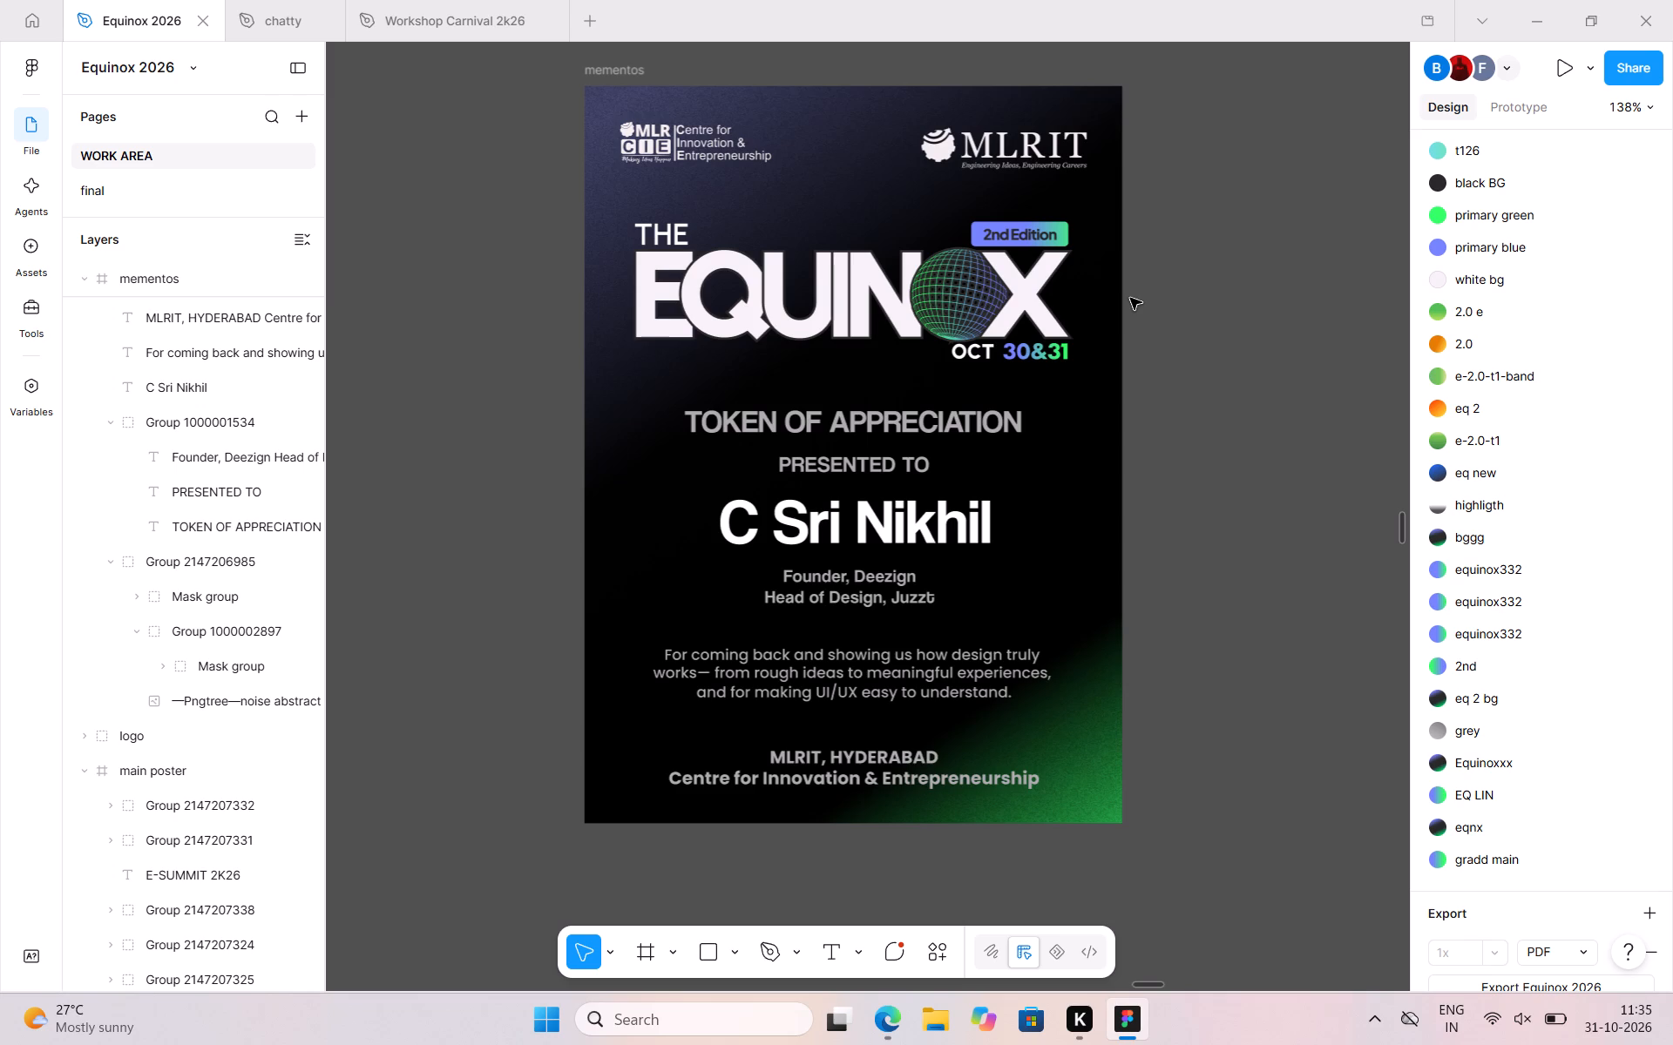
pyautogui.hscroll(-1, 1130, 298)
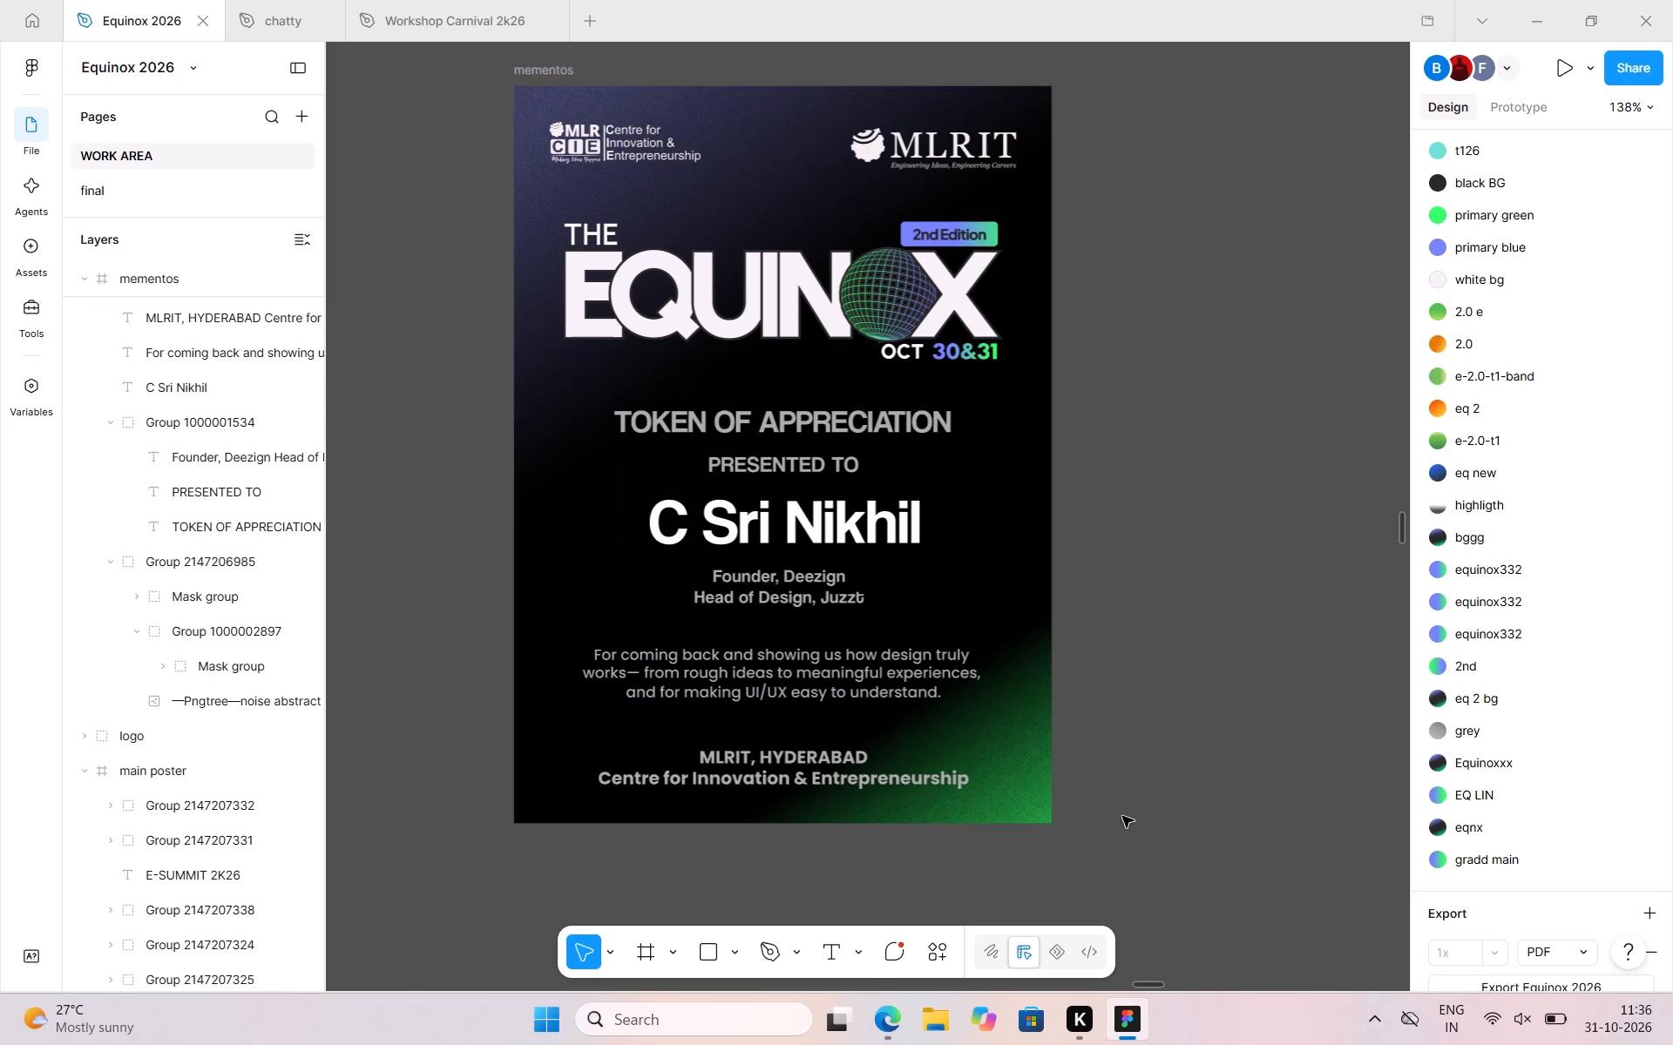
pyautogui.click(858, 411)
pyautogui.doubleClick(864, 425)
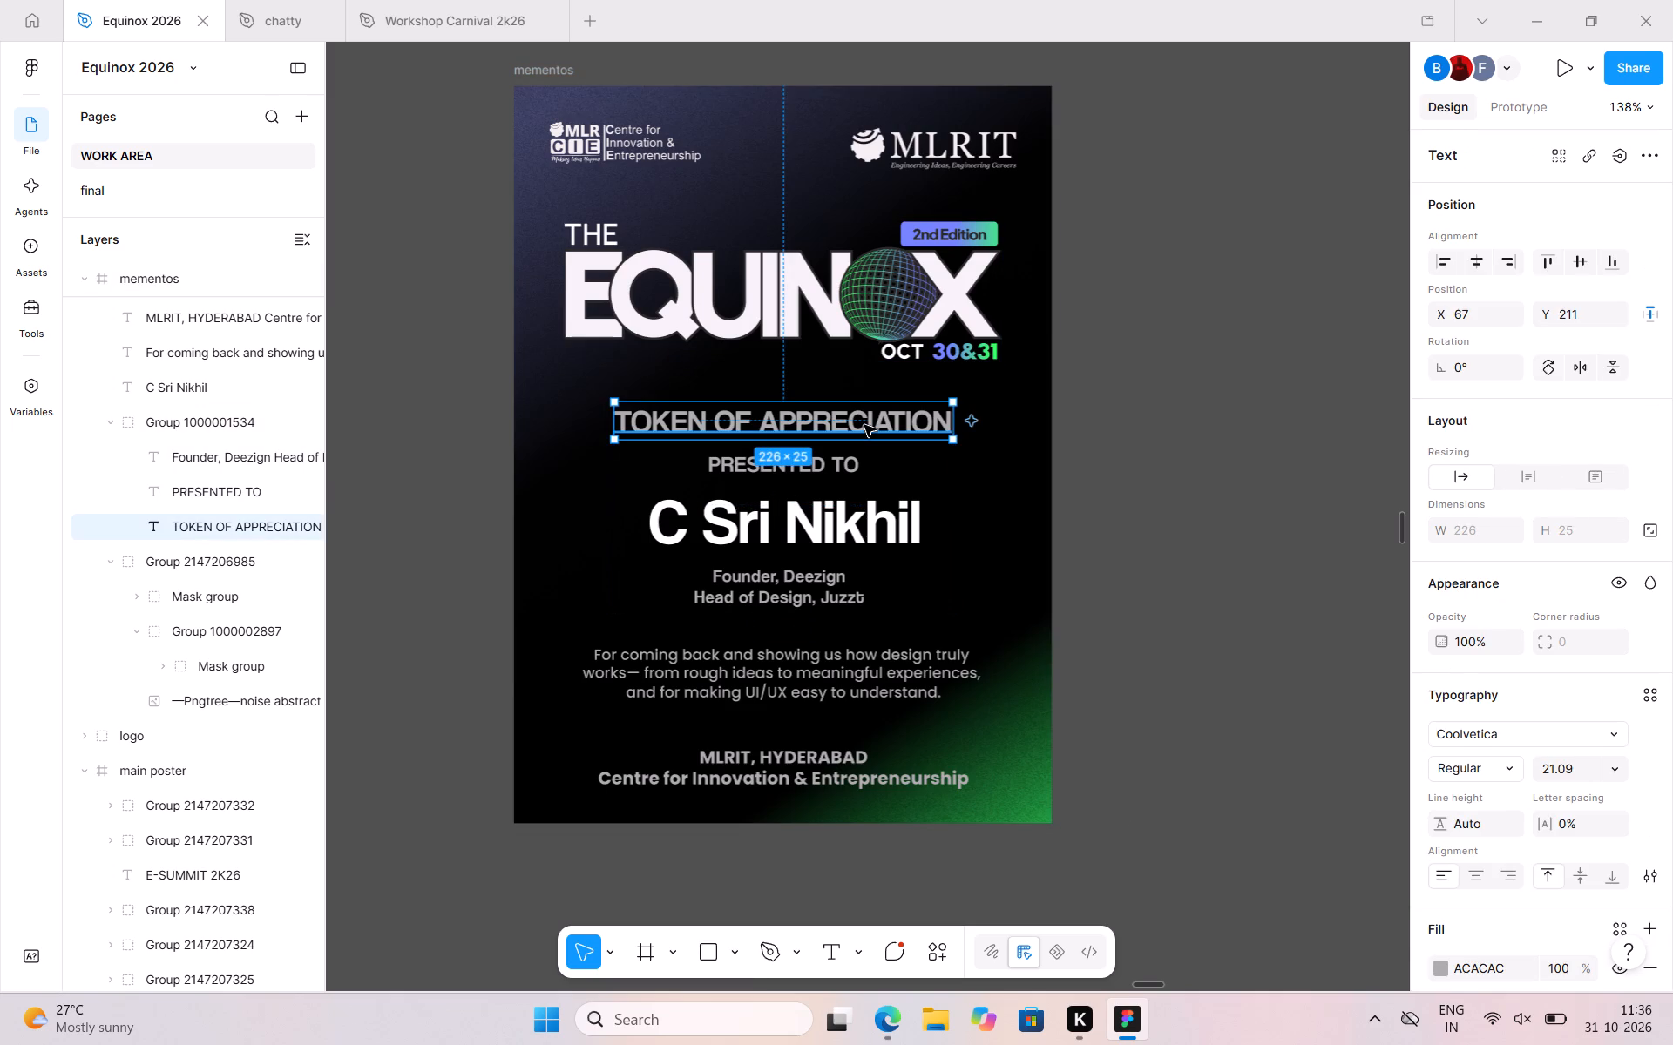
pyautogui.scroll(-2, 1562, 860)
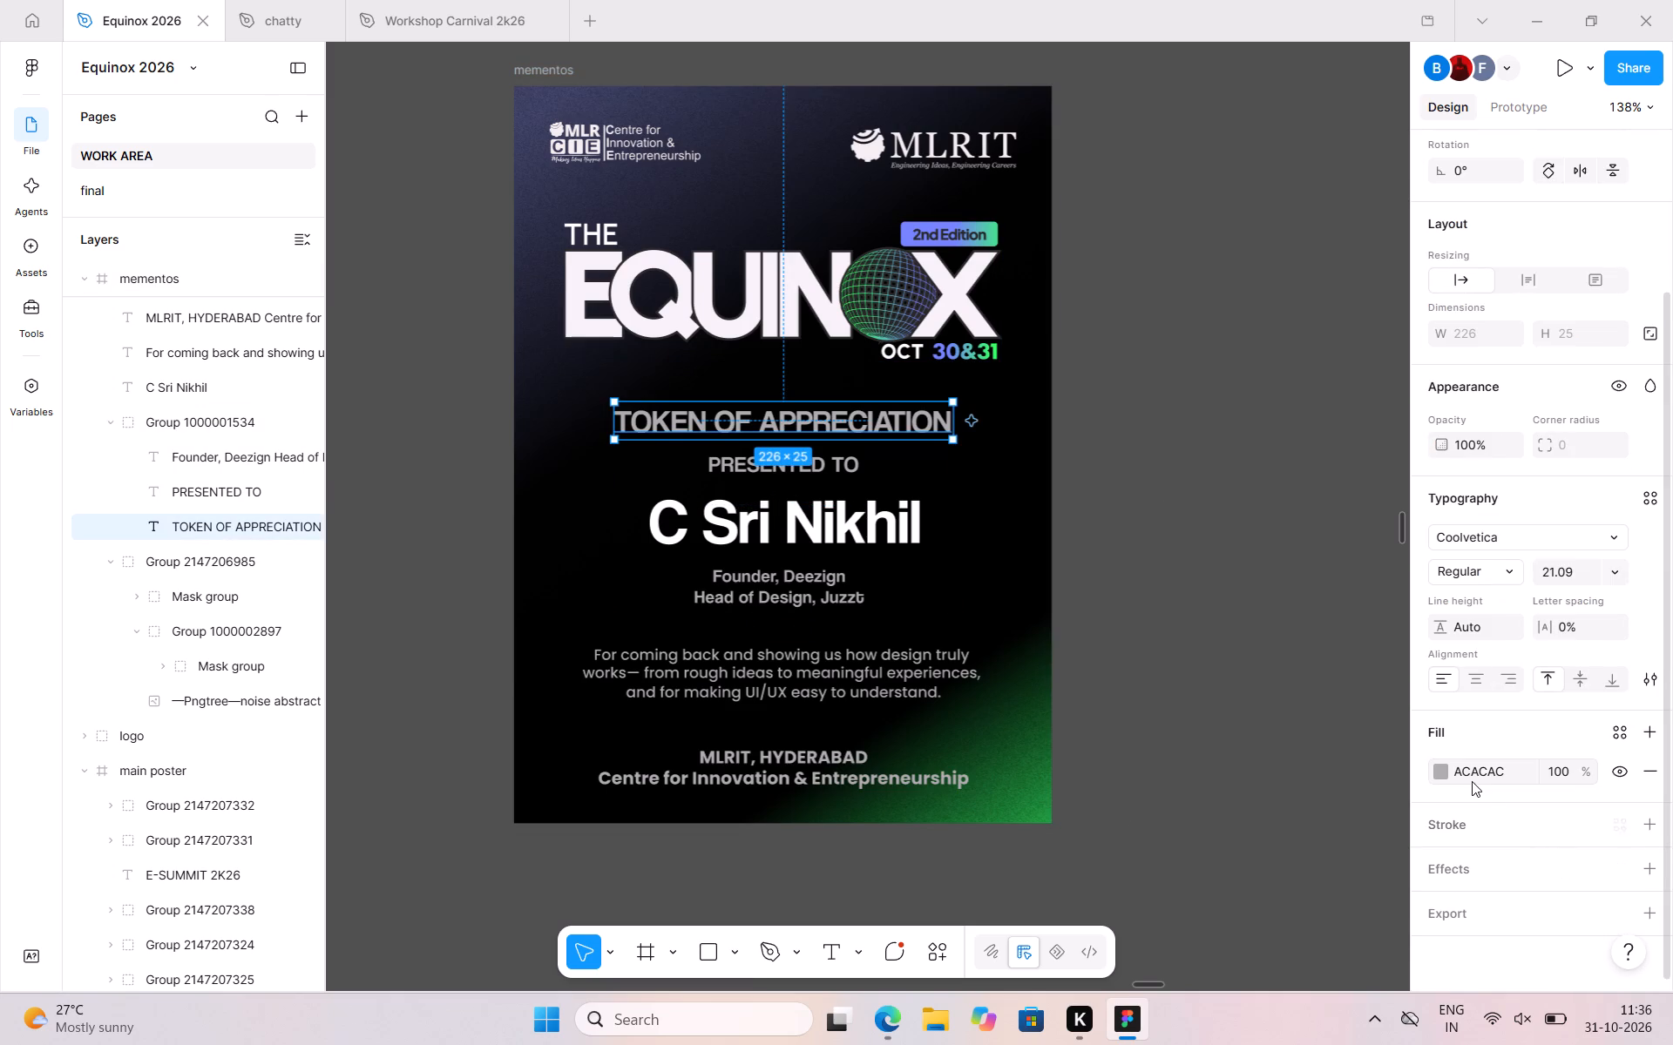
pyautogui.click(1441, 771)
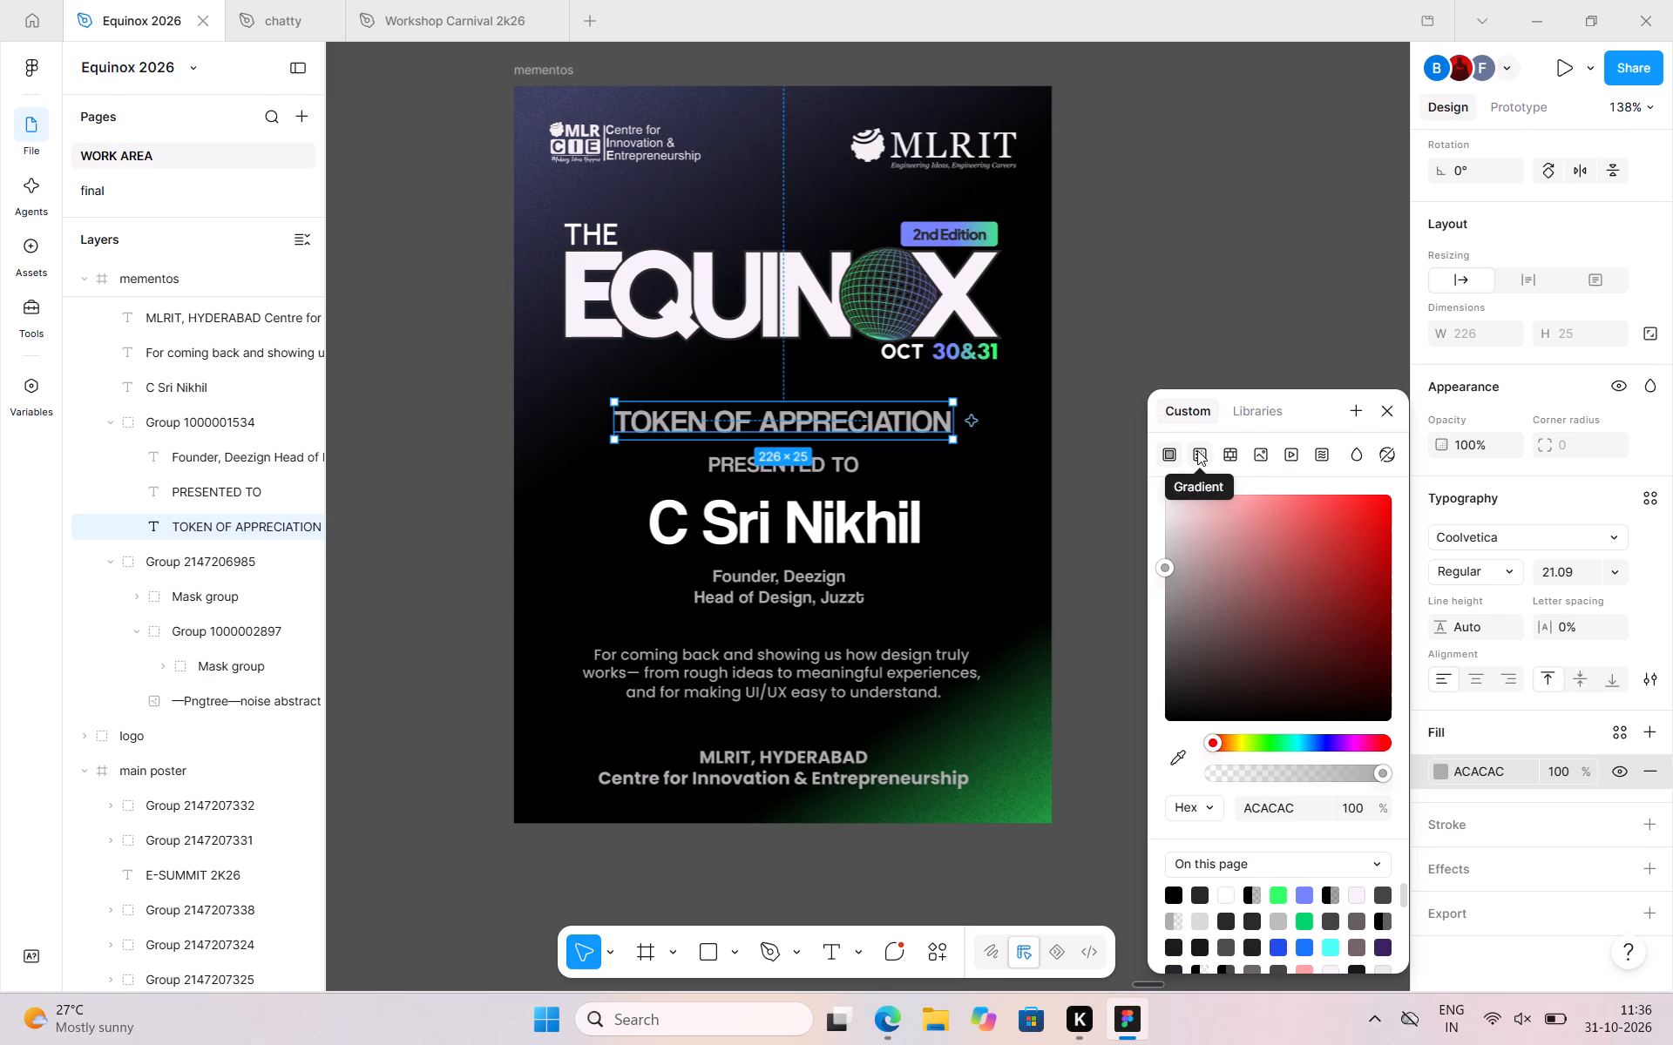
pyautogui.click(1279, 895)
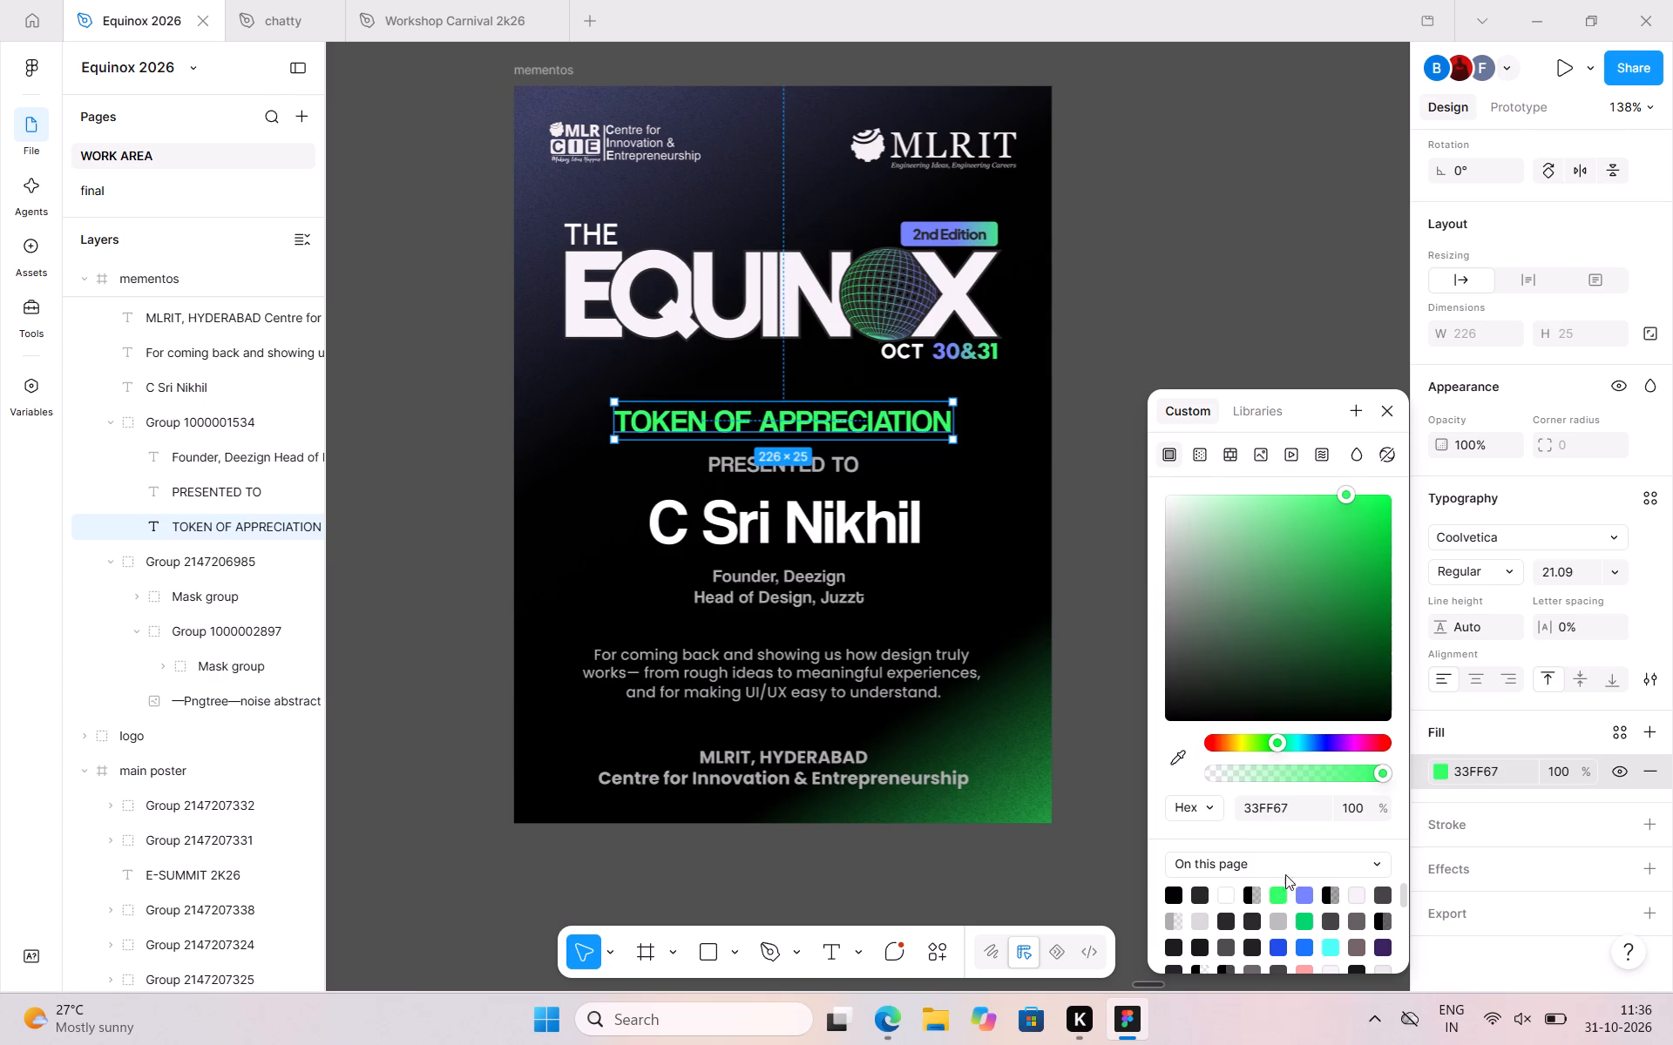
pyautogui.click(1303, 898)
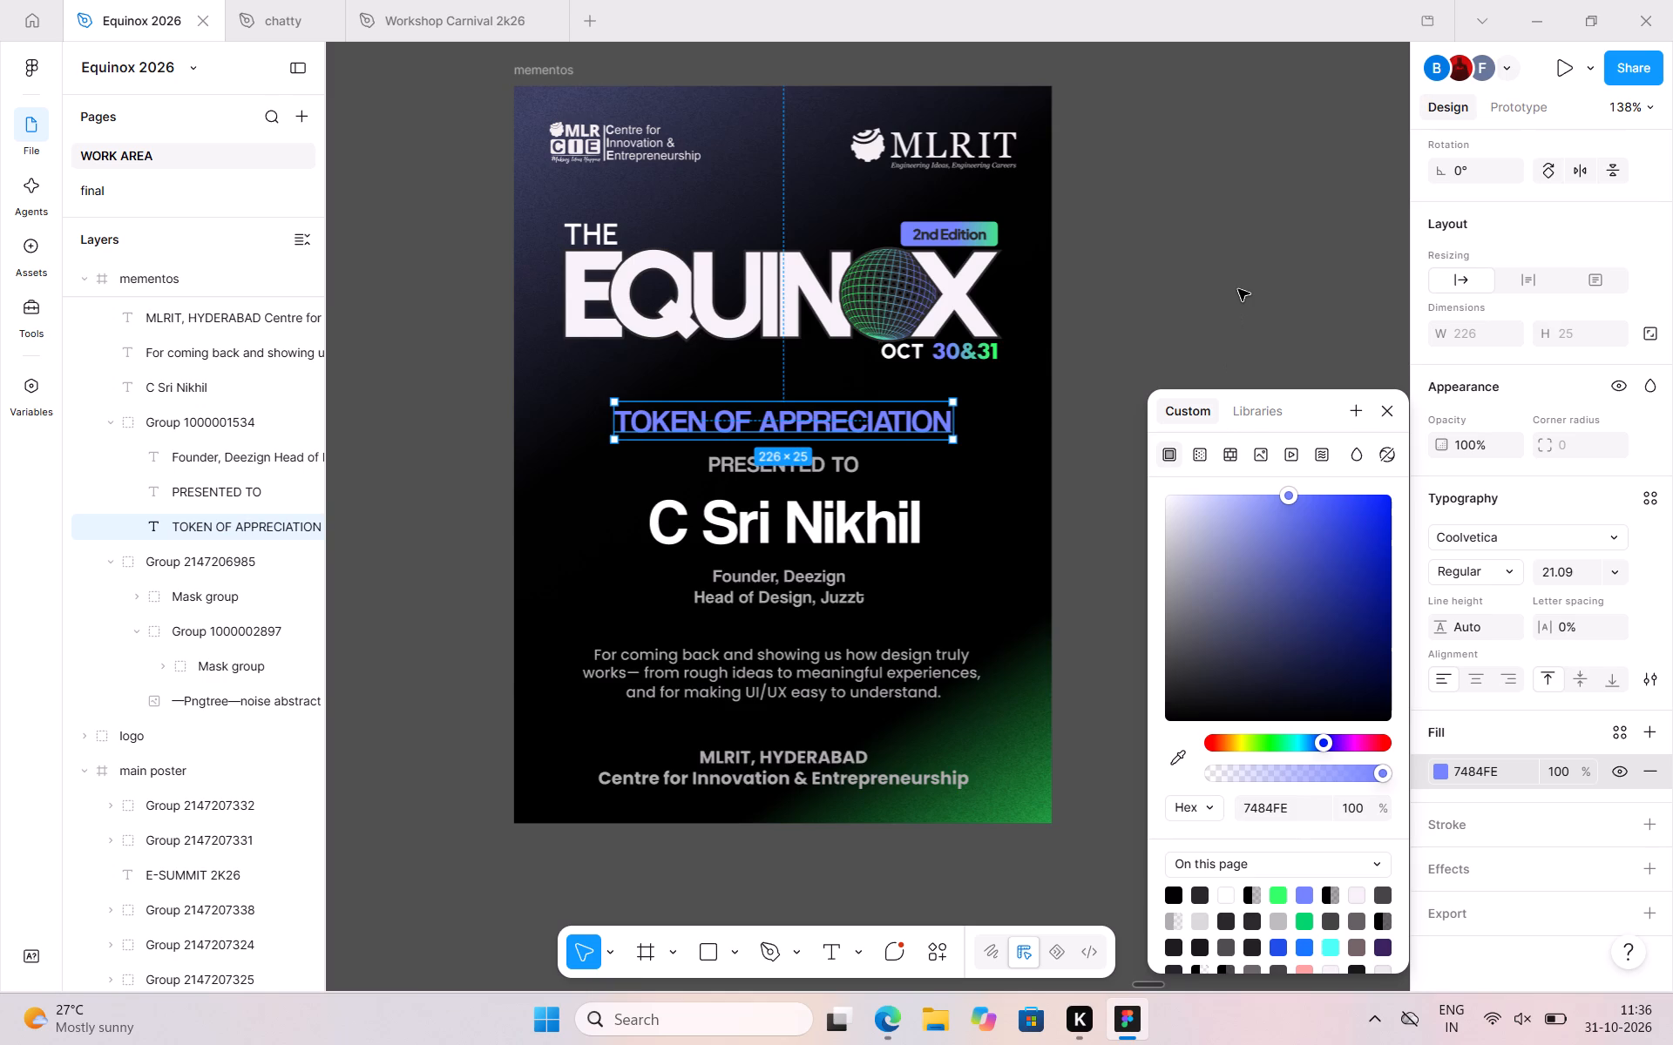
pyautogui.click(1238, 289)
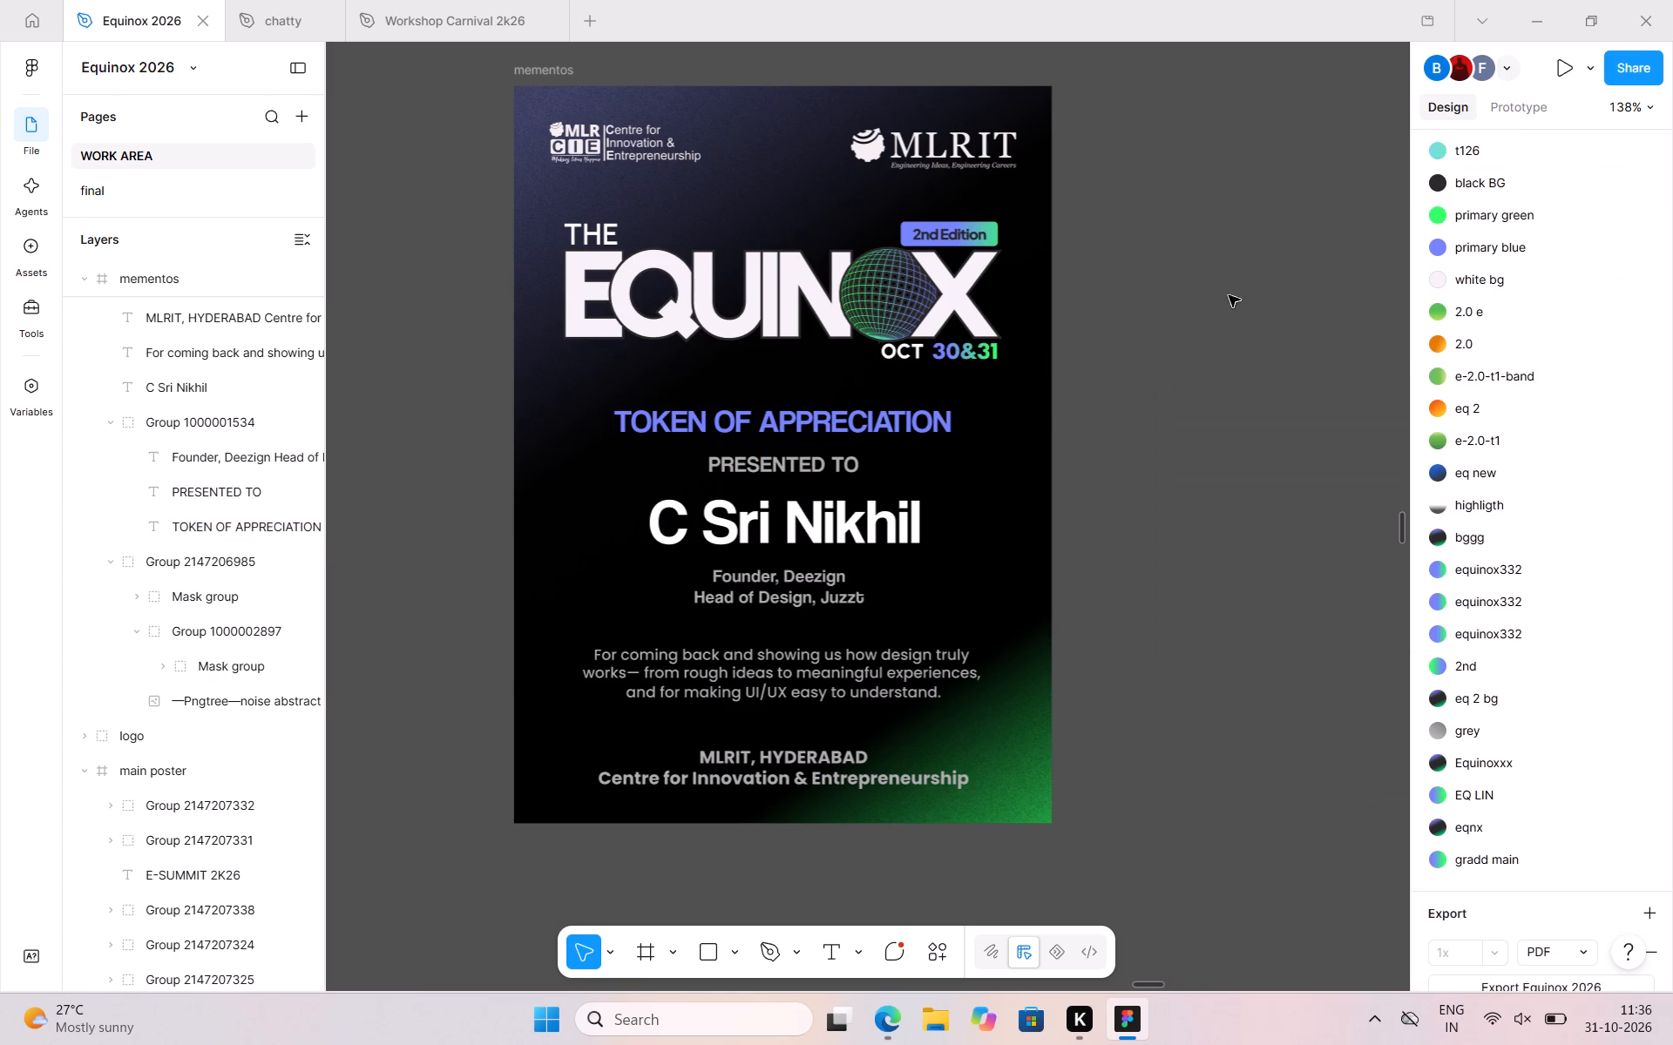
# Nudge the PRESENTED TO line down to Y 244.47, centre it horizontally, and clear the selection.
pyautogui.tripleClick(823, 469)
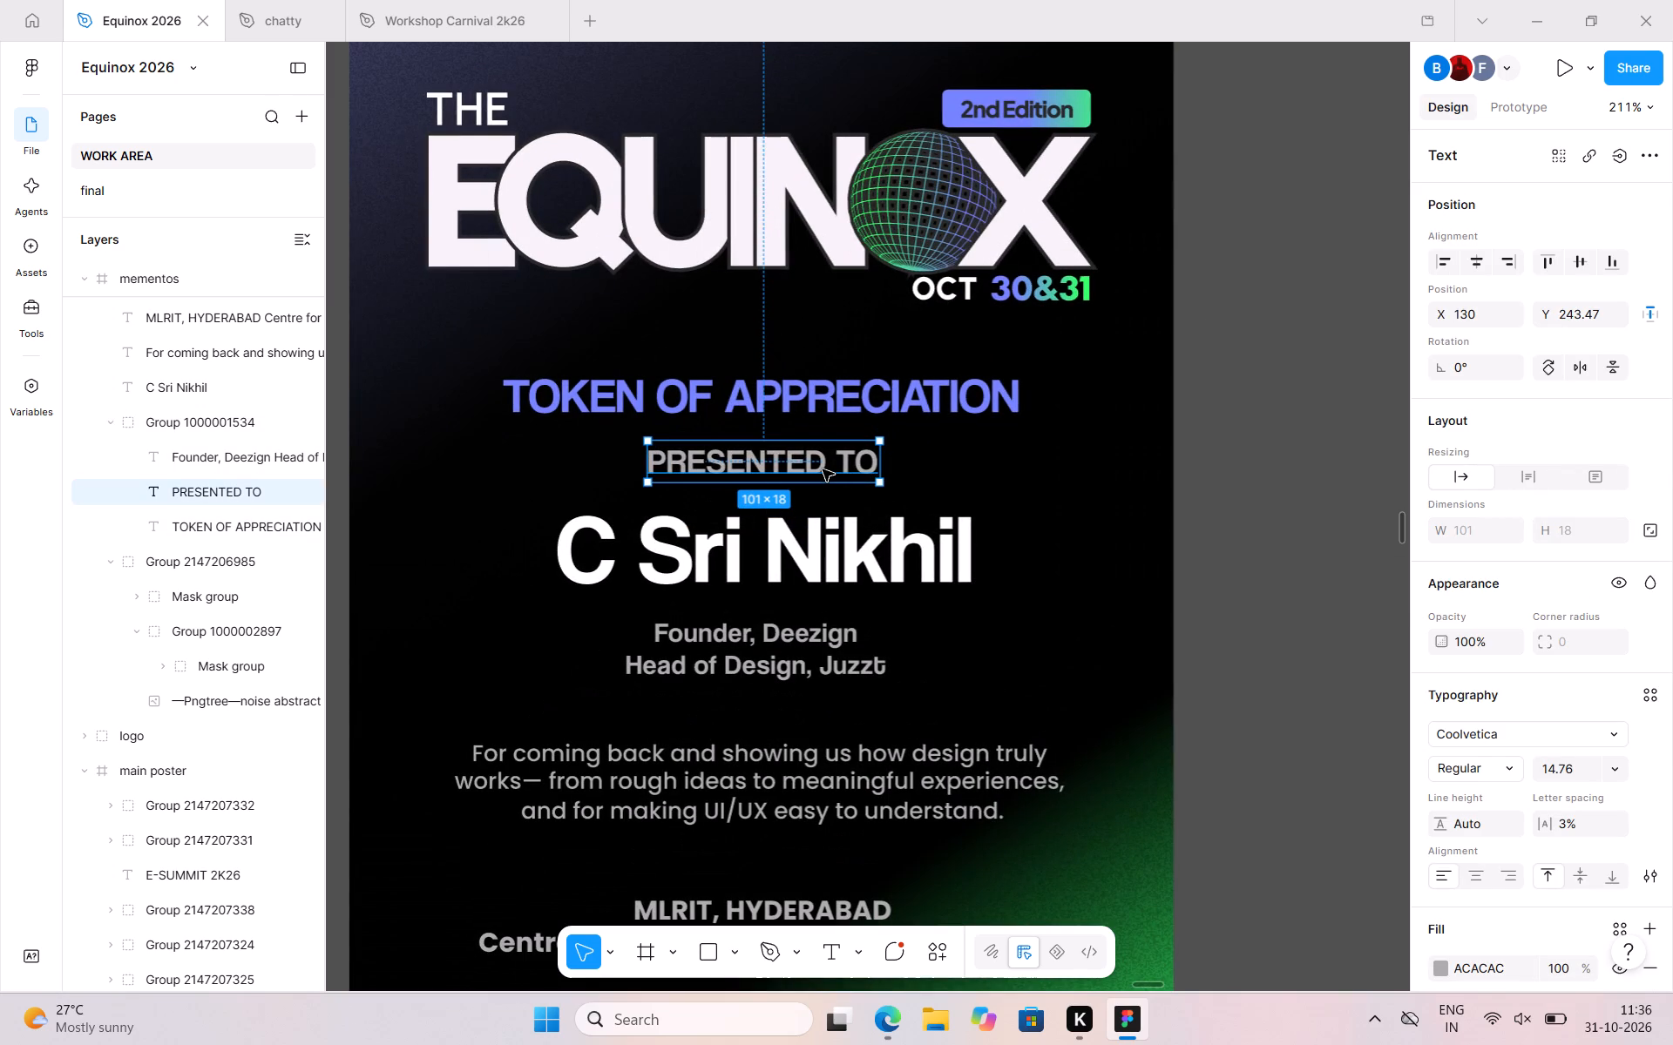
pyautogui.press('Down')
pyautogui.press('Down')
pyautogui.press('Down')
pyautogui.press('Down')
pyautogui.press('Up')
pyautogui.press('Up')
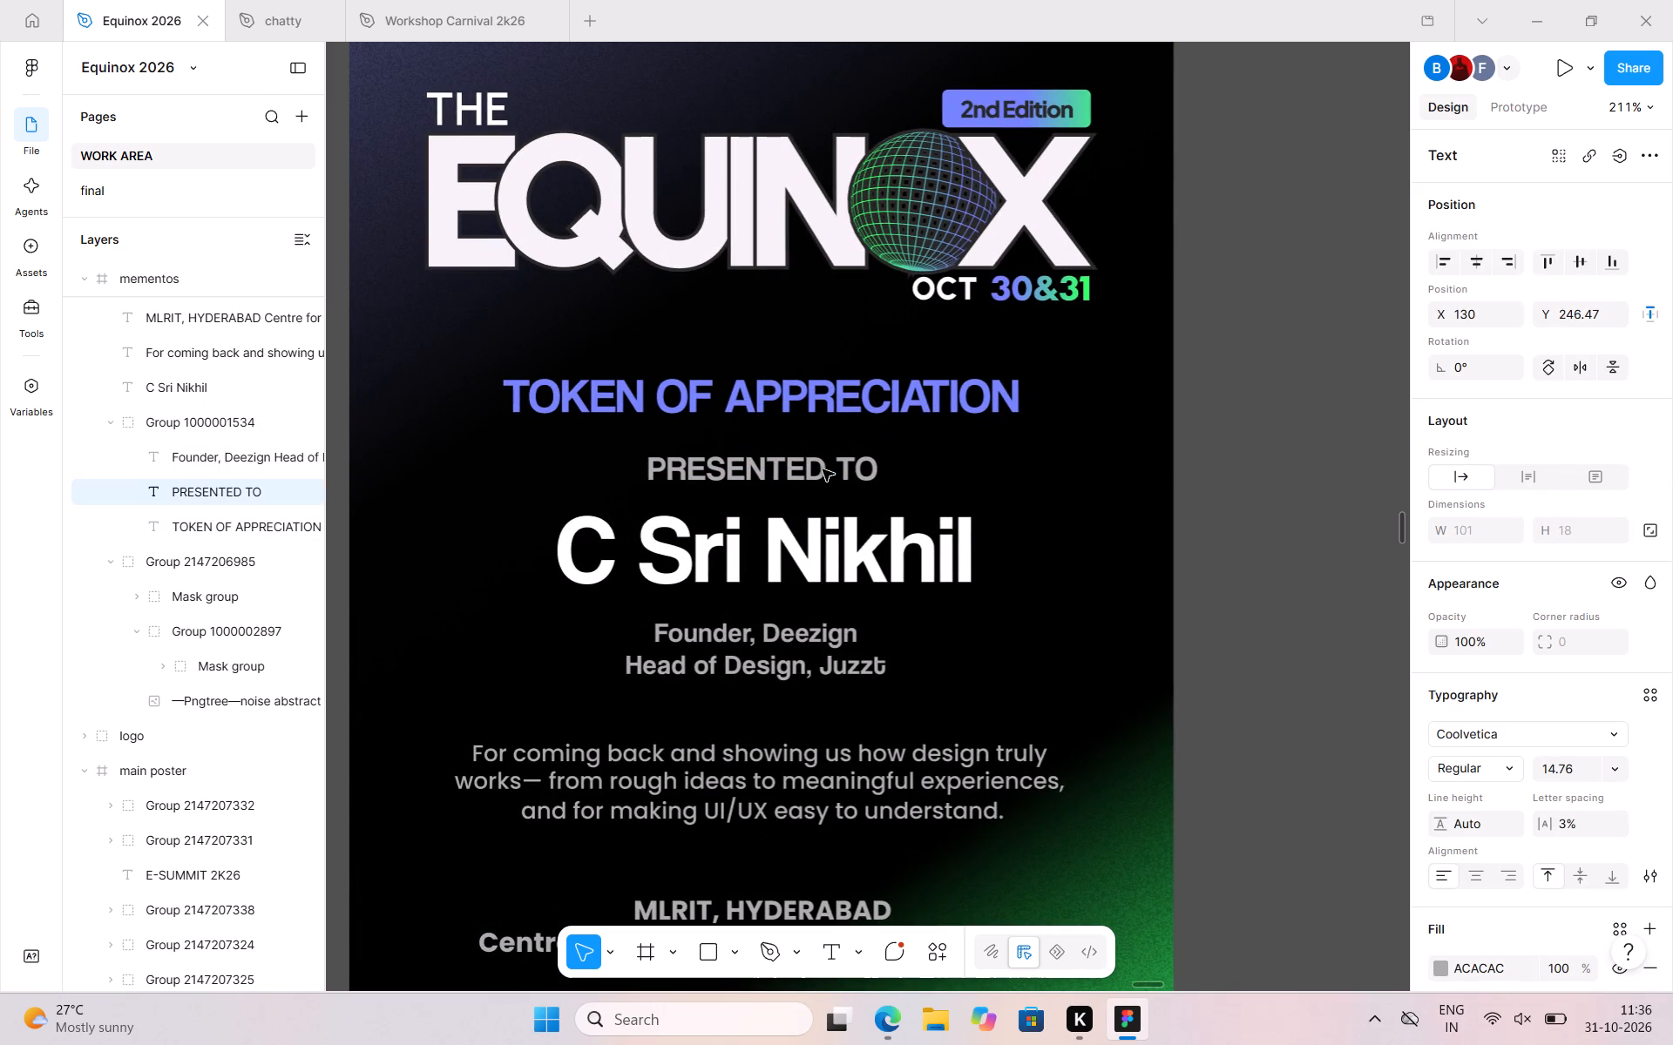
pyautogui.press('Up')
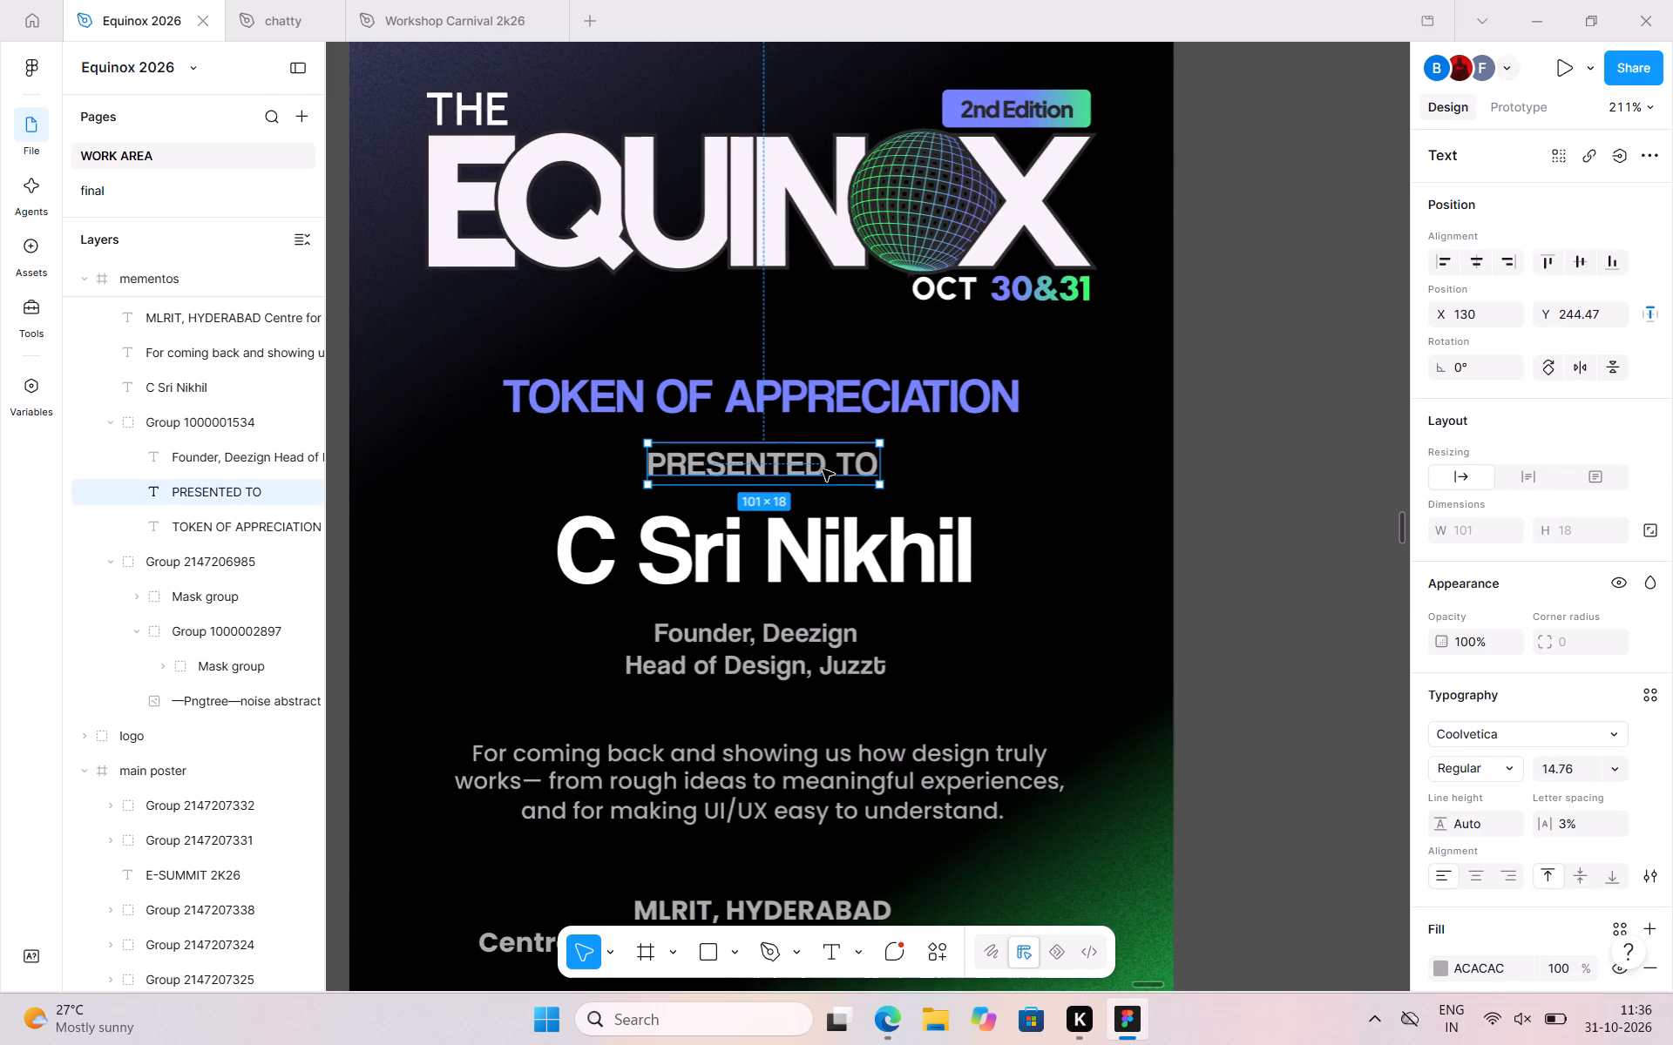
pyautogui.click(1481, 271)
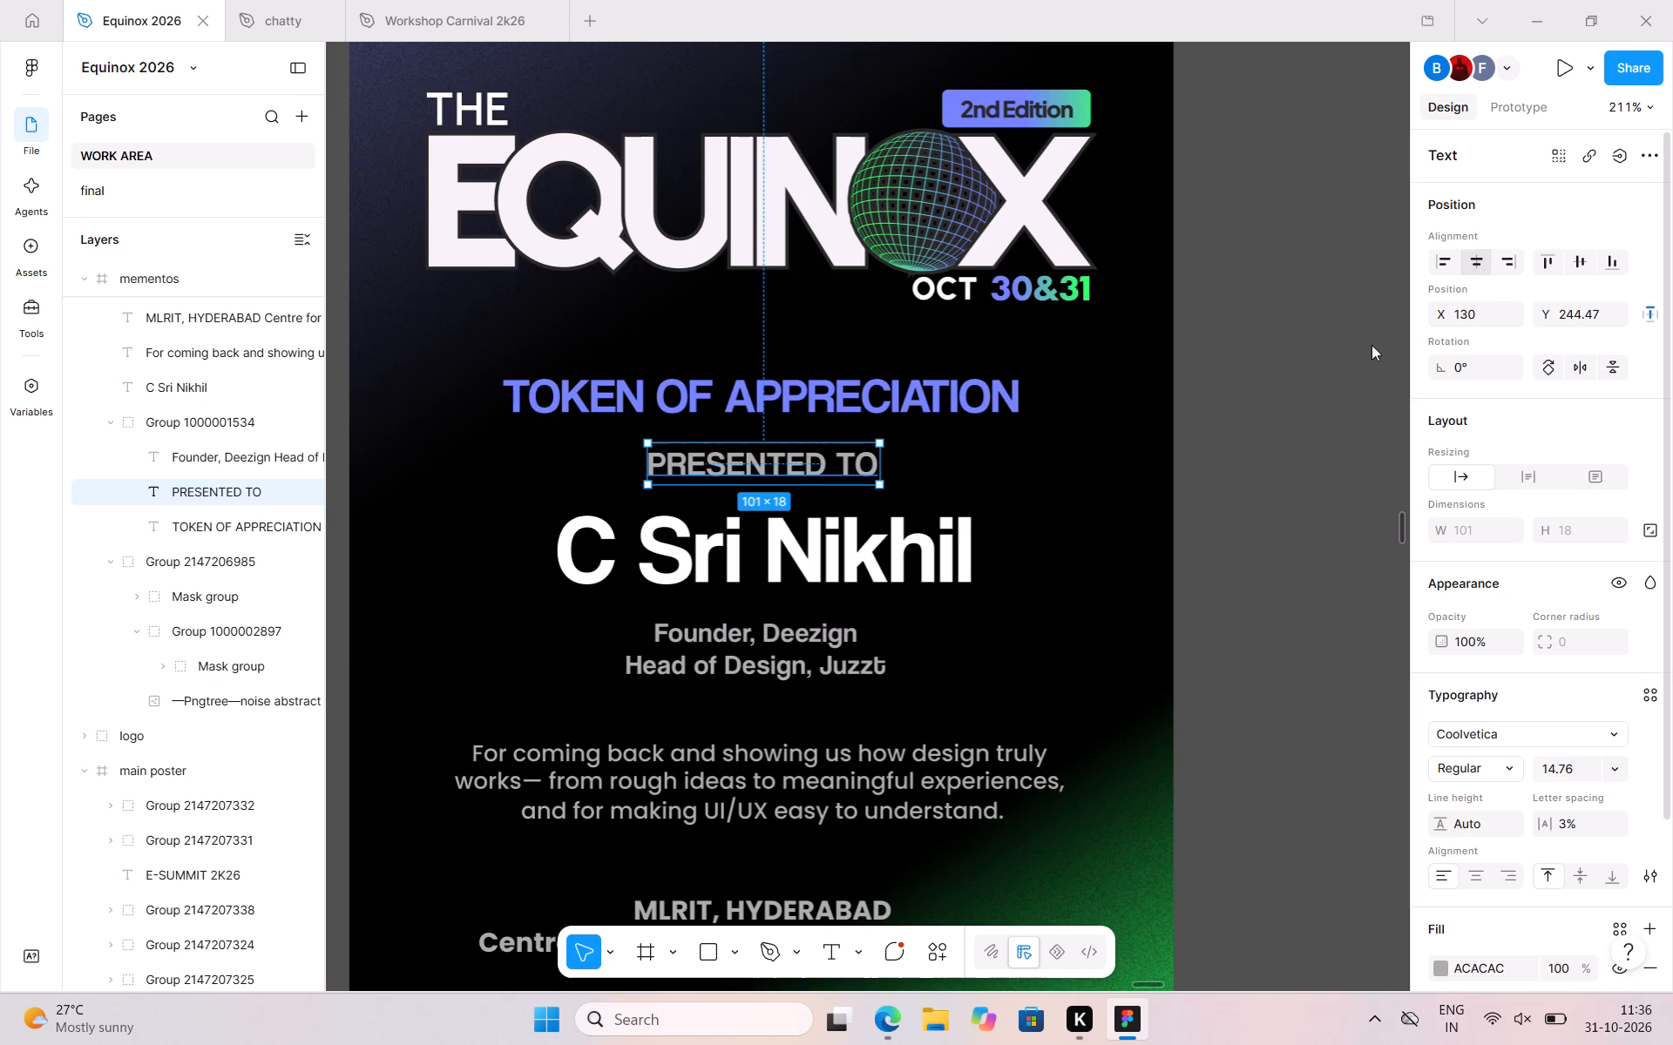
pyautogui.click(937, 545)
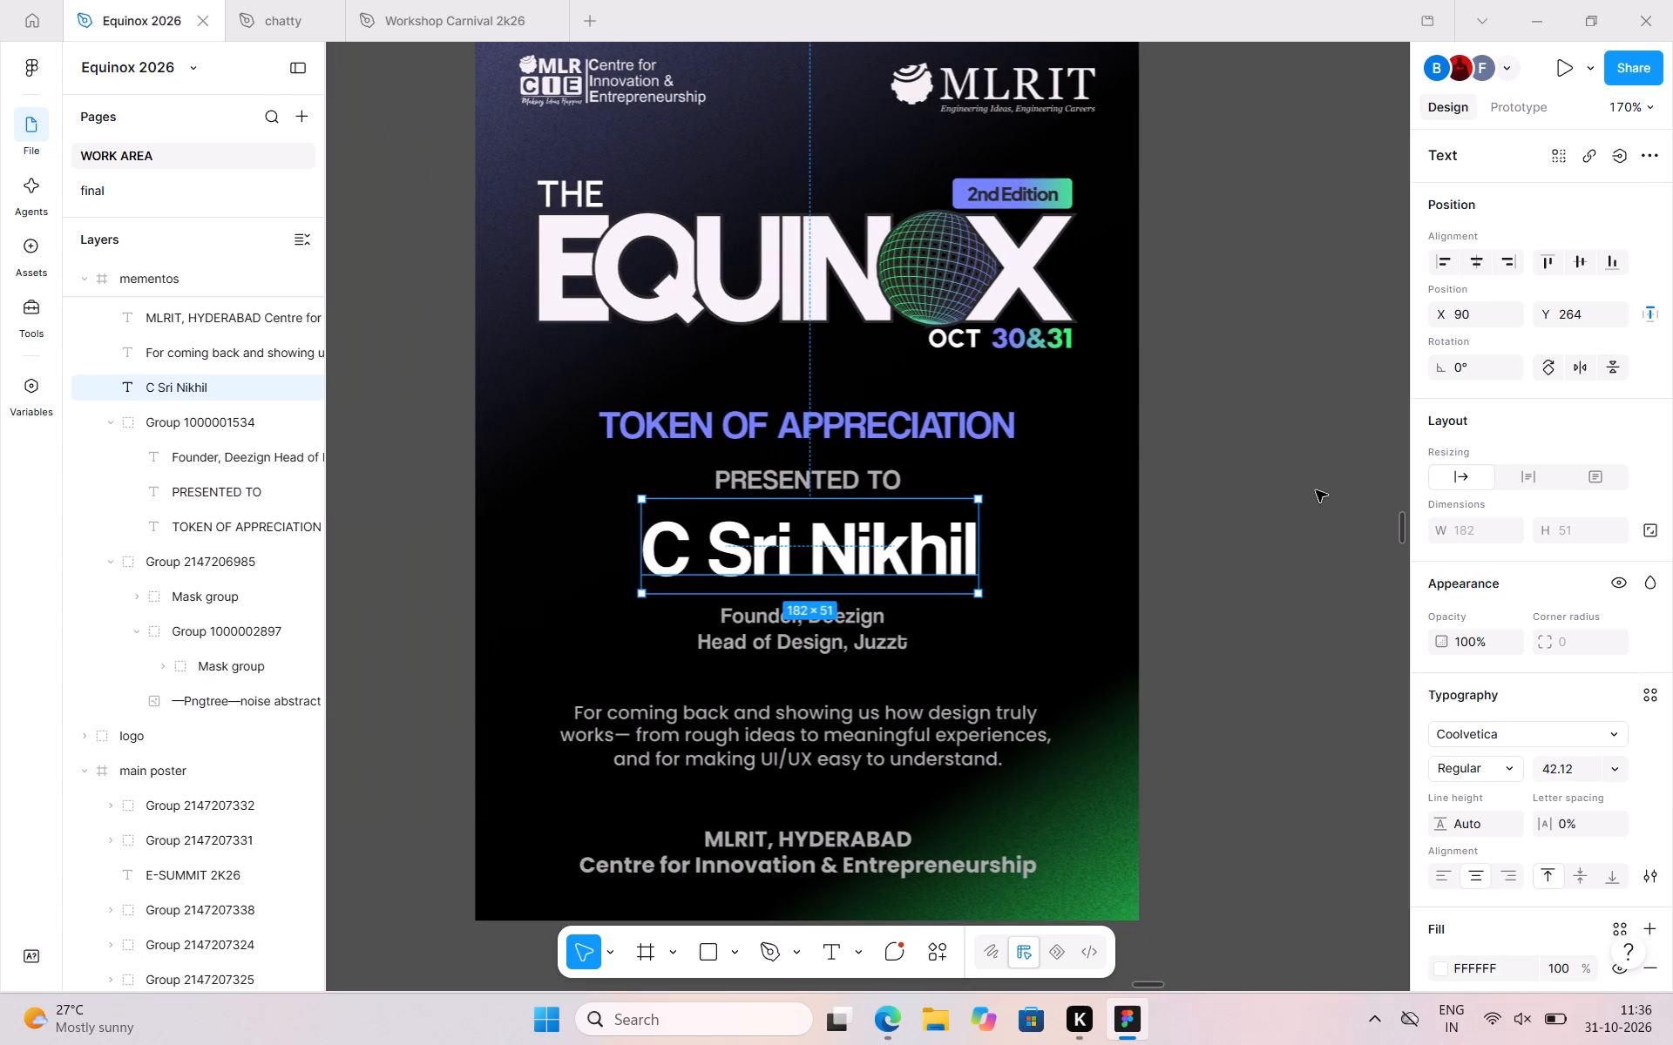
pyautogui.click(1282, 483)
pyautogui.hscroll(-1, 1282, 483)
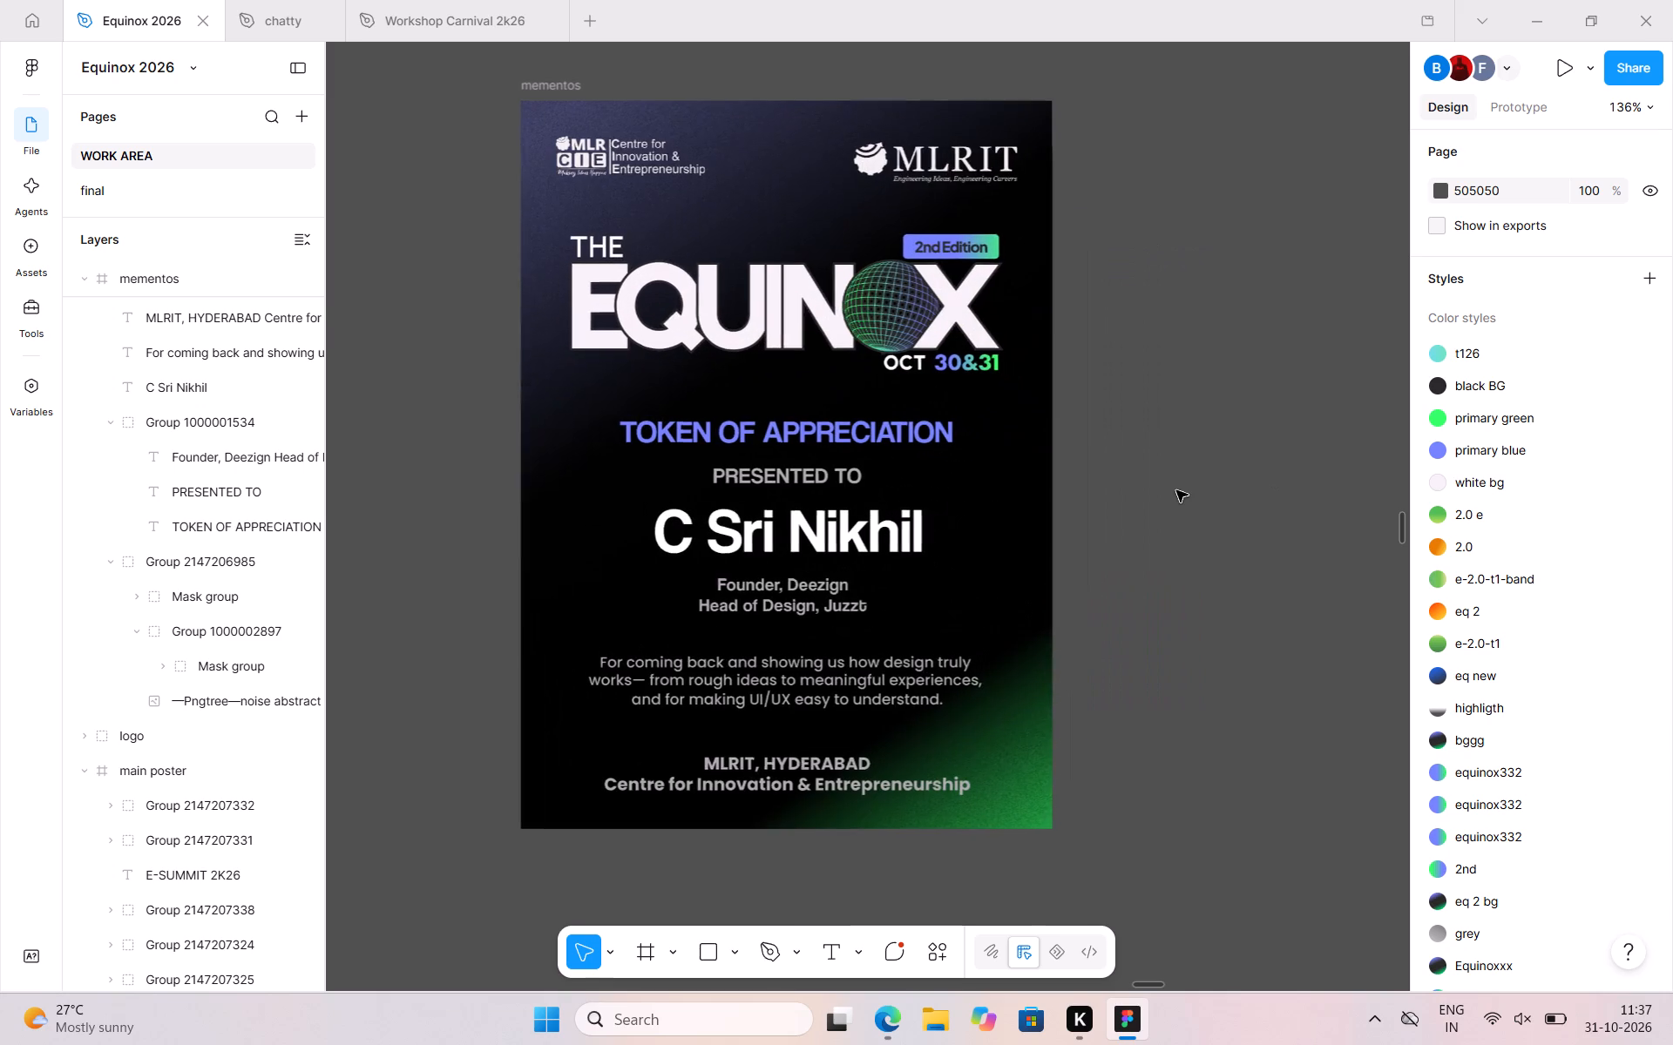
# Move the TOKEN OF APPRECIATION line down to Y 217, closer to PRESENTED TO.
pyautogui.doubleClick(894, 426)
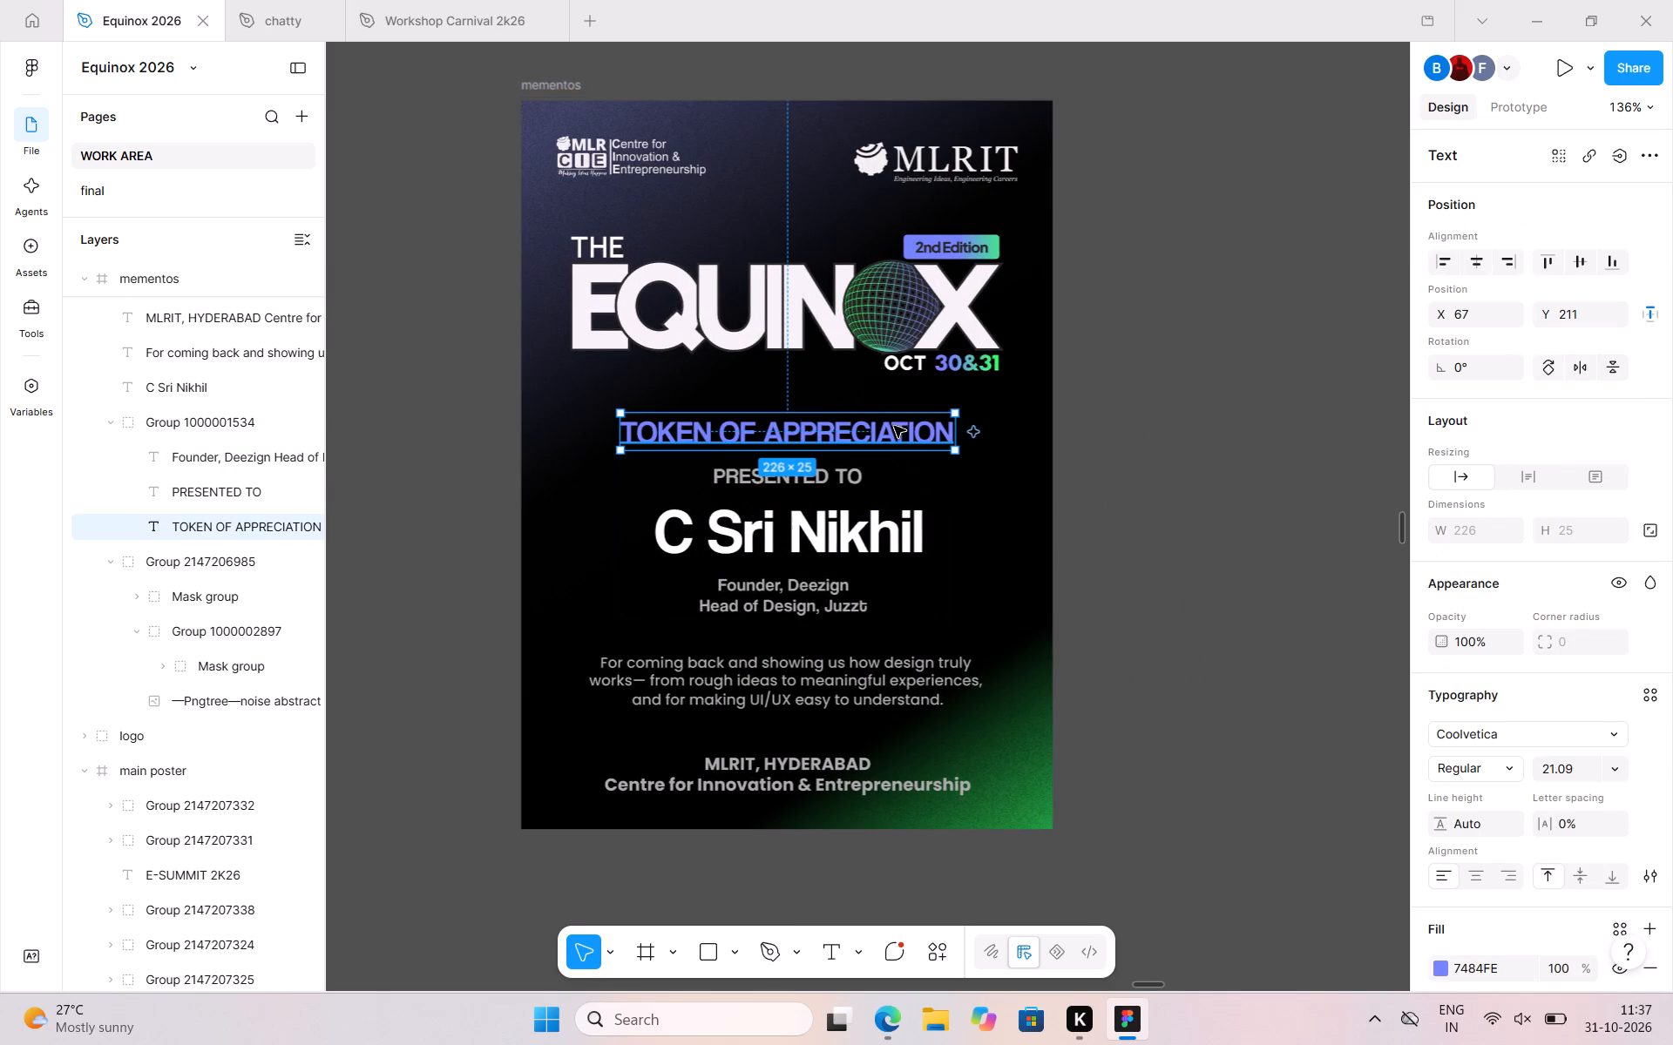
pyautogui.press('Down')
pyautogui.press('Down')
pyautogui.press('Down')
pyautogui.press('Down')
pyautogui.press('Down')
pyautogui.press('Down')
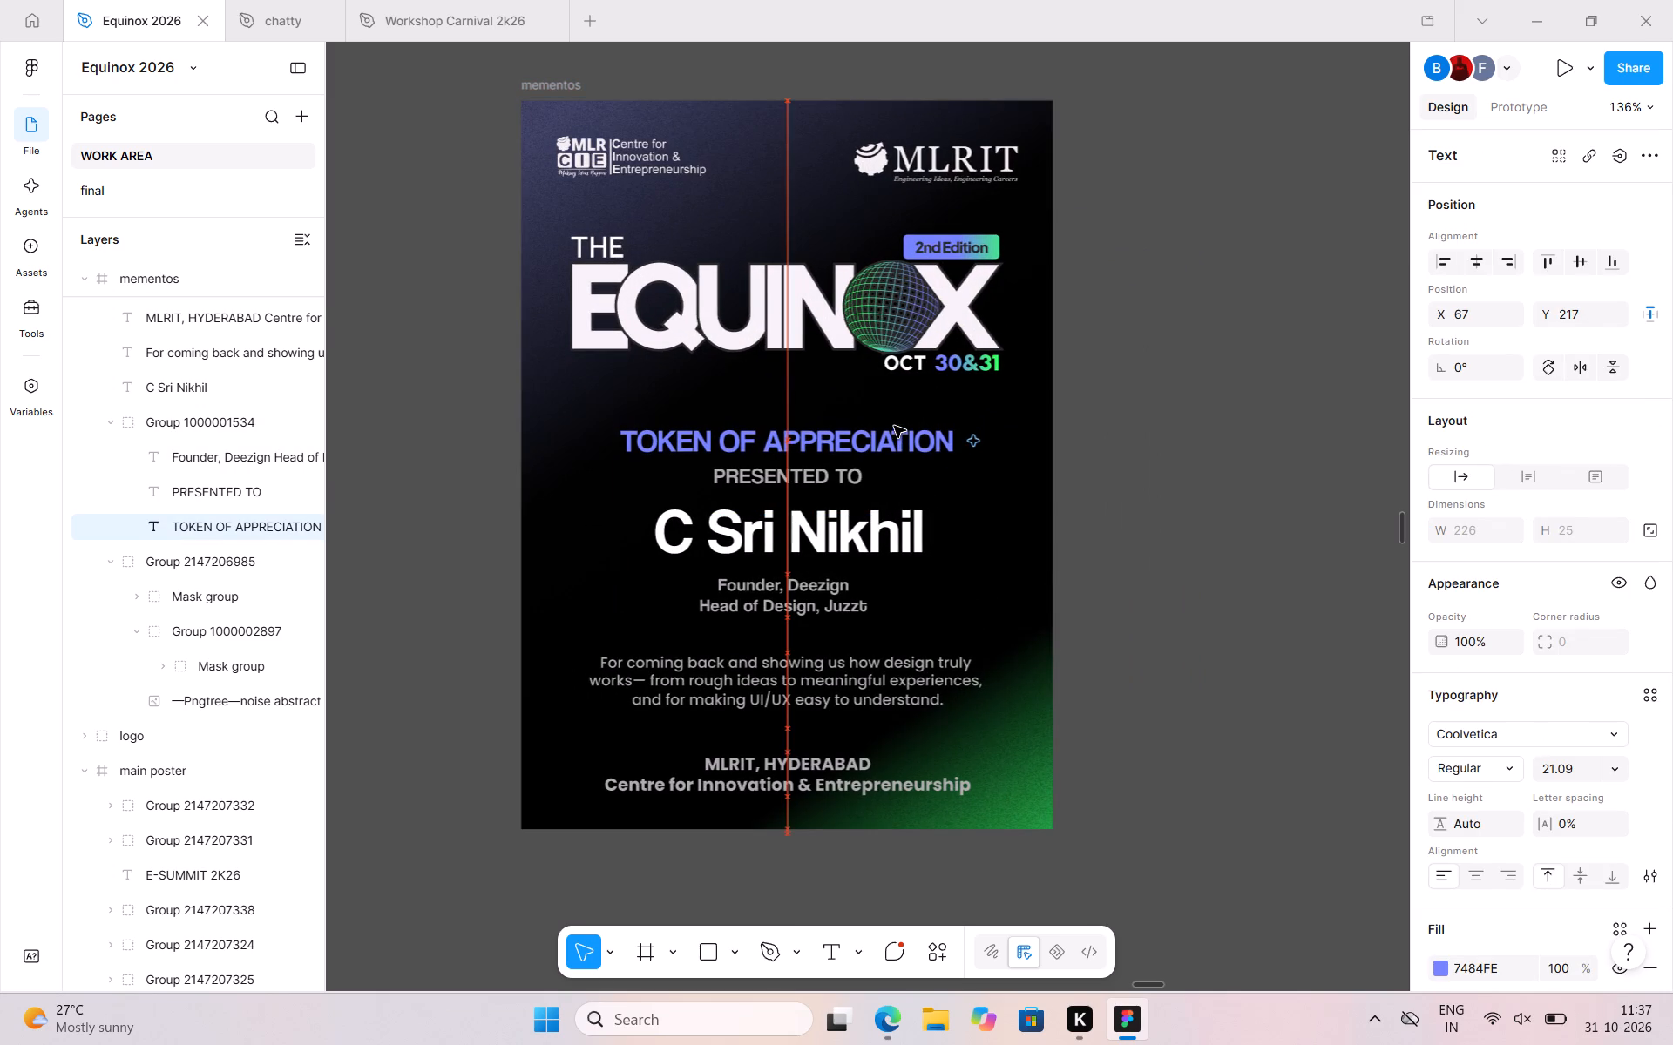
# Adjust the PRESENTED TO line's vertical position to Y 245.47, between the heading and the recipient name.
pyautogui.click(827, 471)
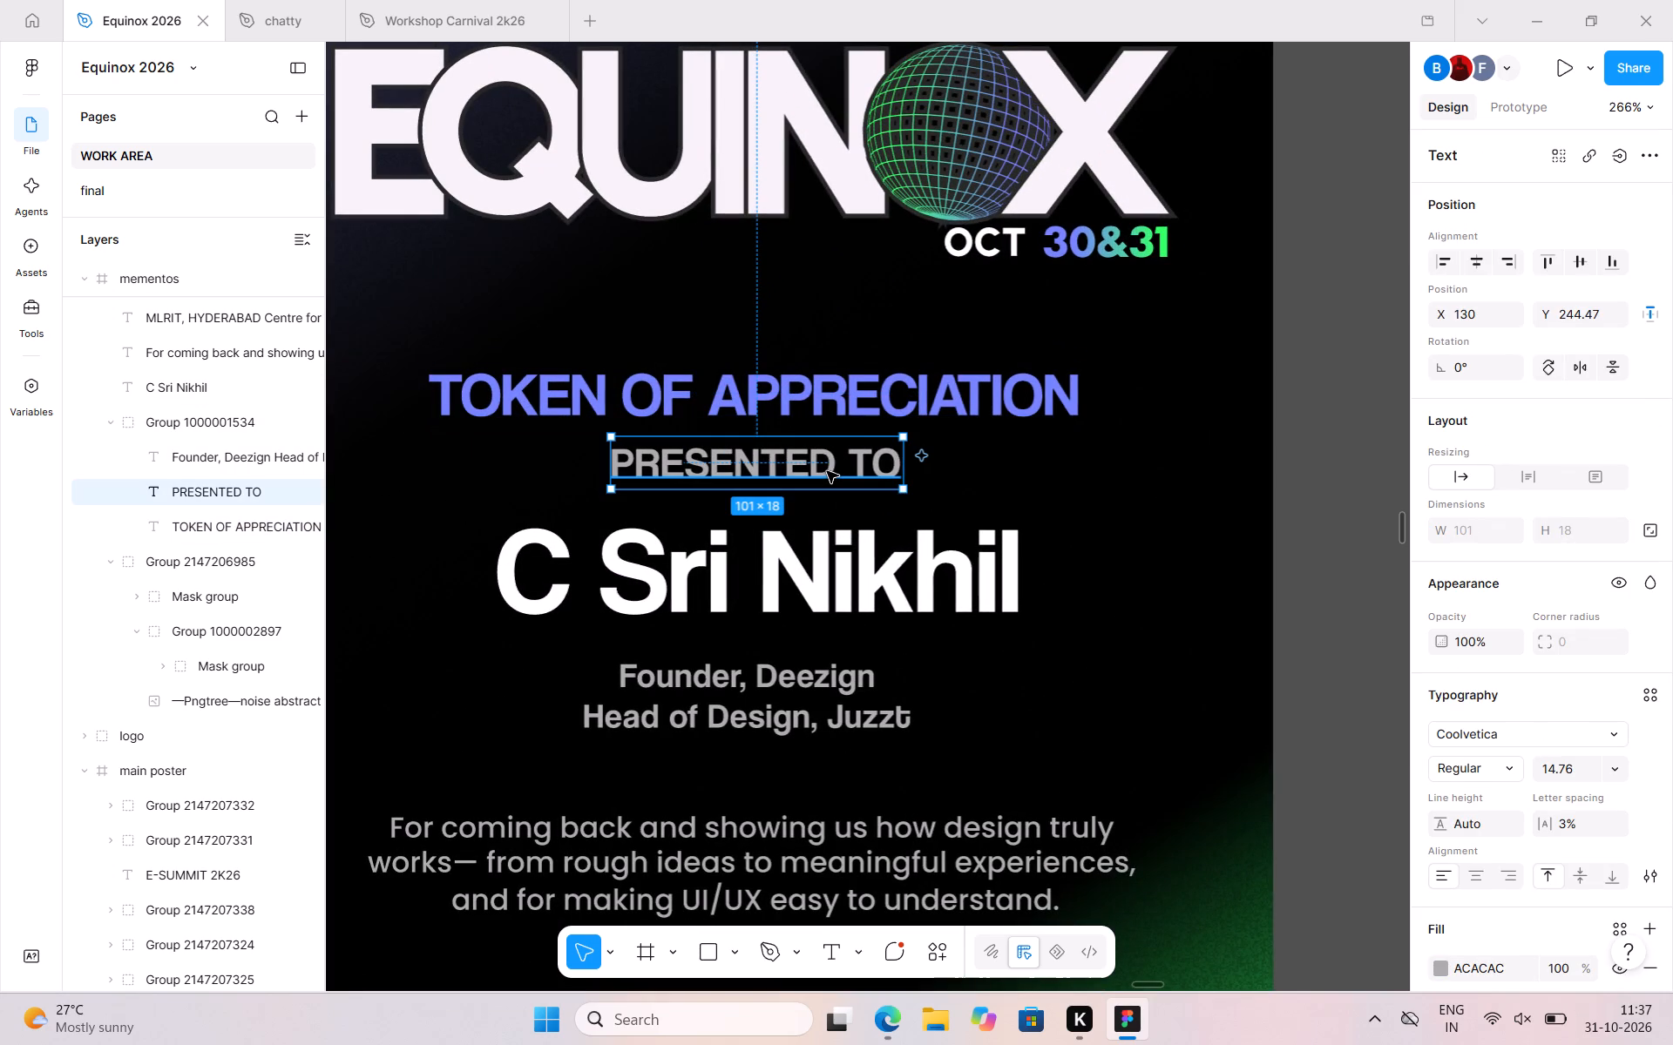
pyautogui.press('Up')
pyautogui.press('Up')
pyautogui.press('Down')
pyautogui.press('Down')
pyautogui.press('Down')
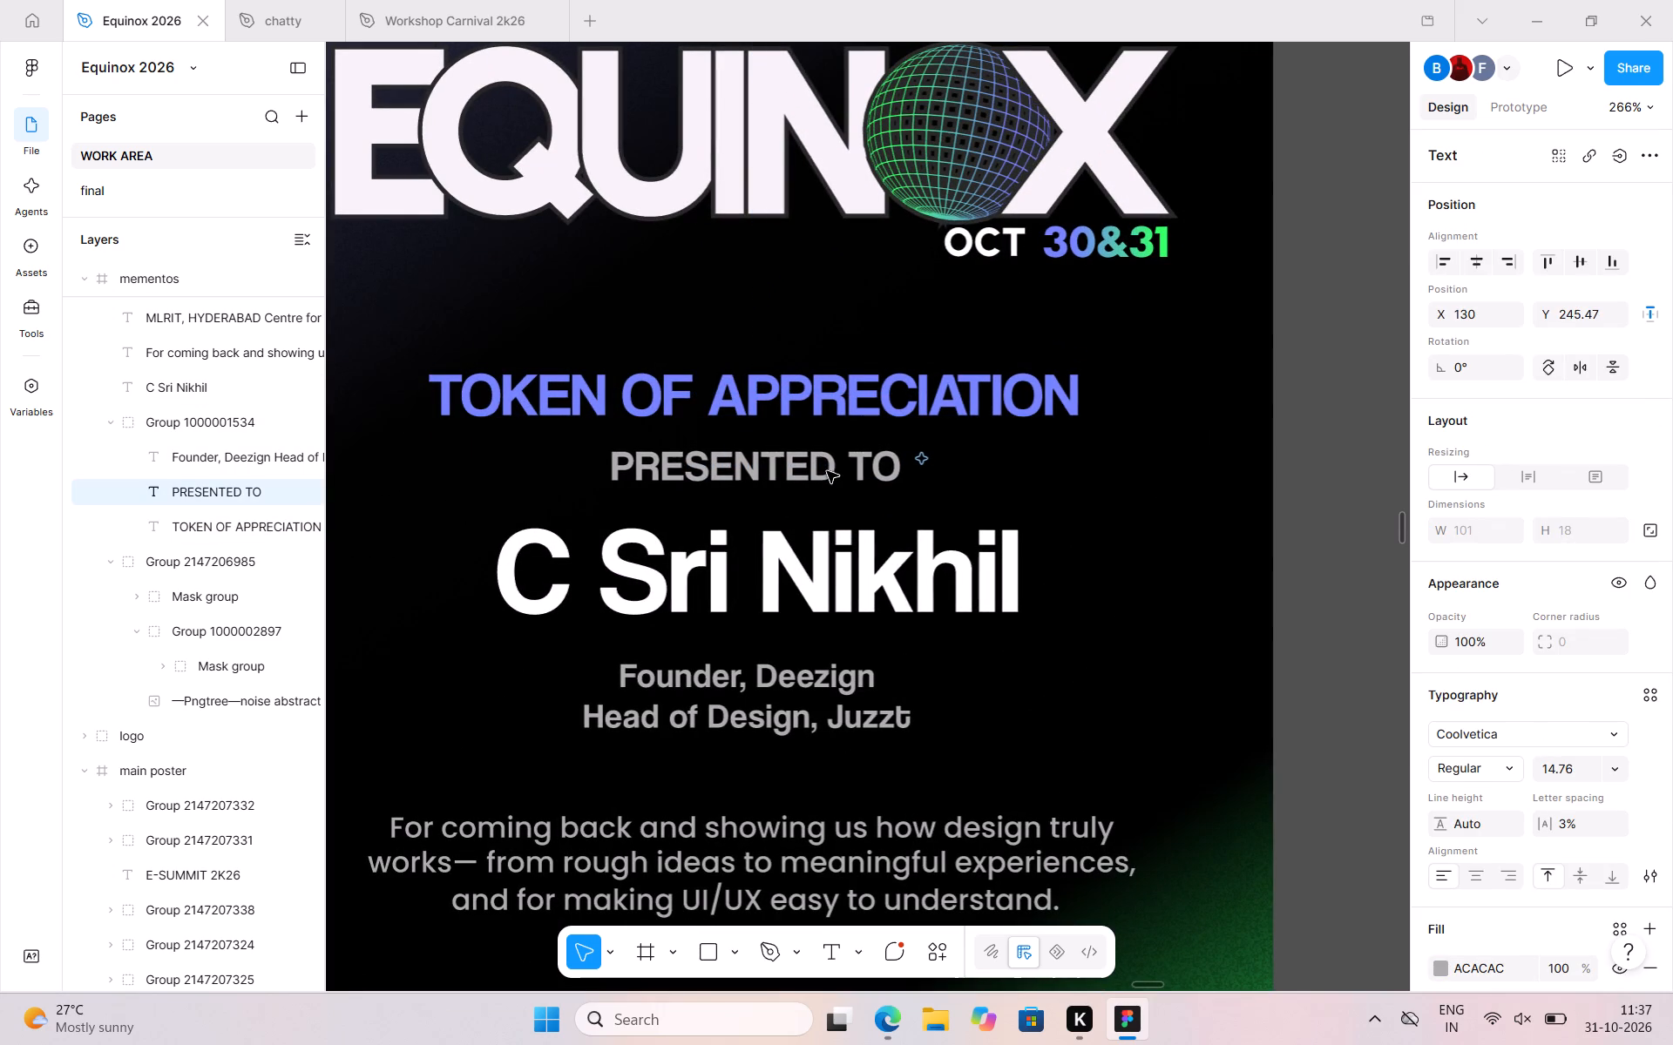
# Centre the TOKEN OF APPRECIATION and PRESENTED TO lines horizontally.
pyautogui.click(895, 417)
pyautogui.click(1474, 260)
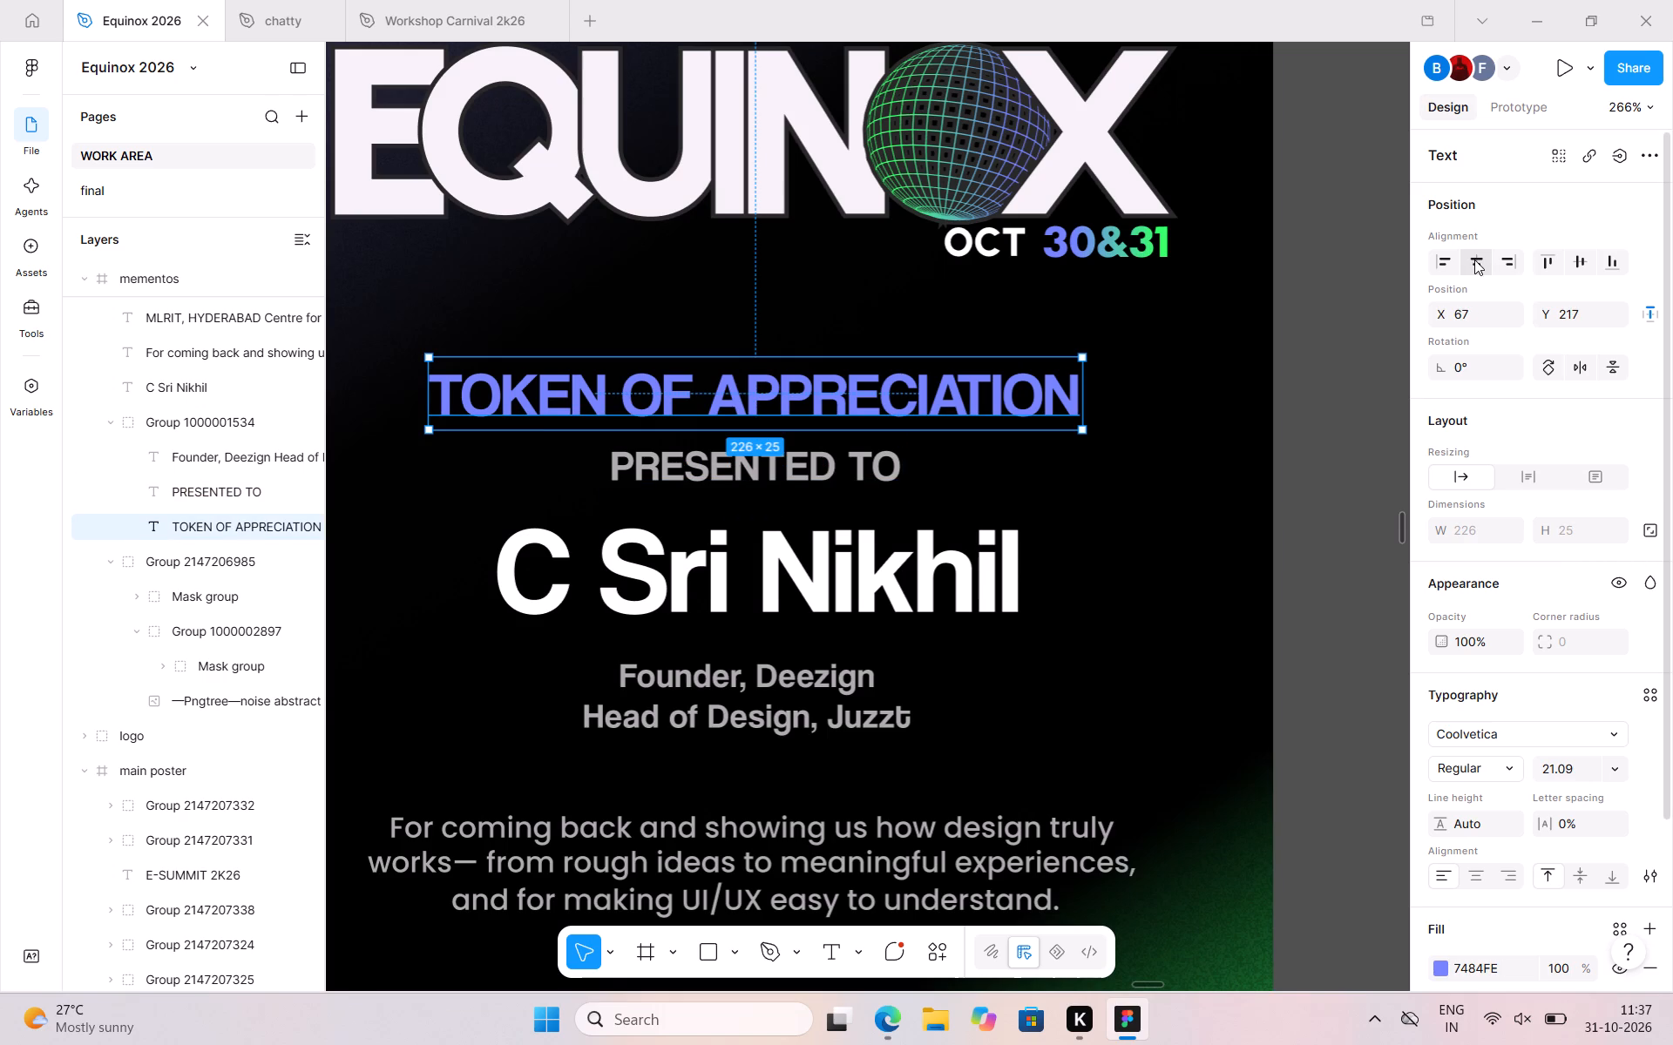
pyautogui.click(888, 462)
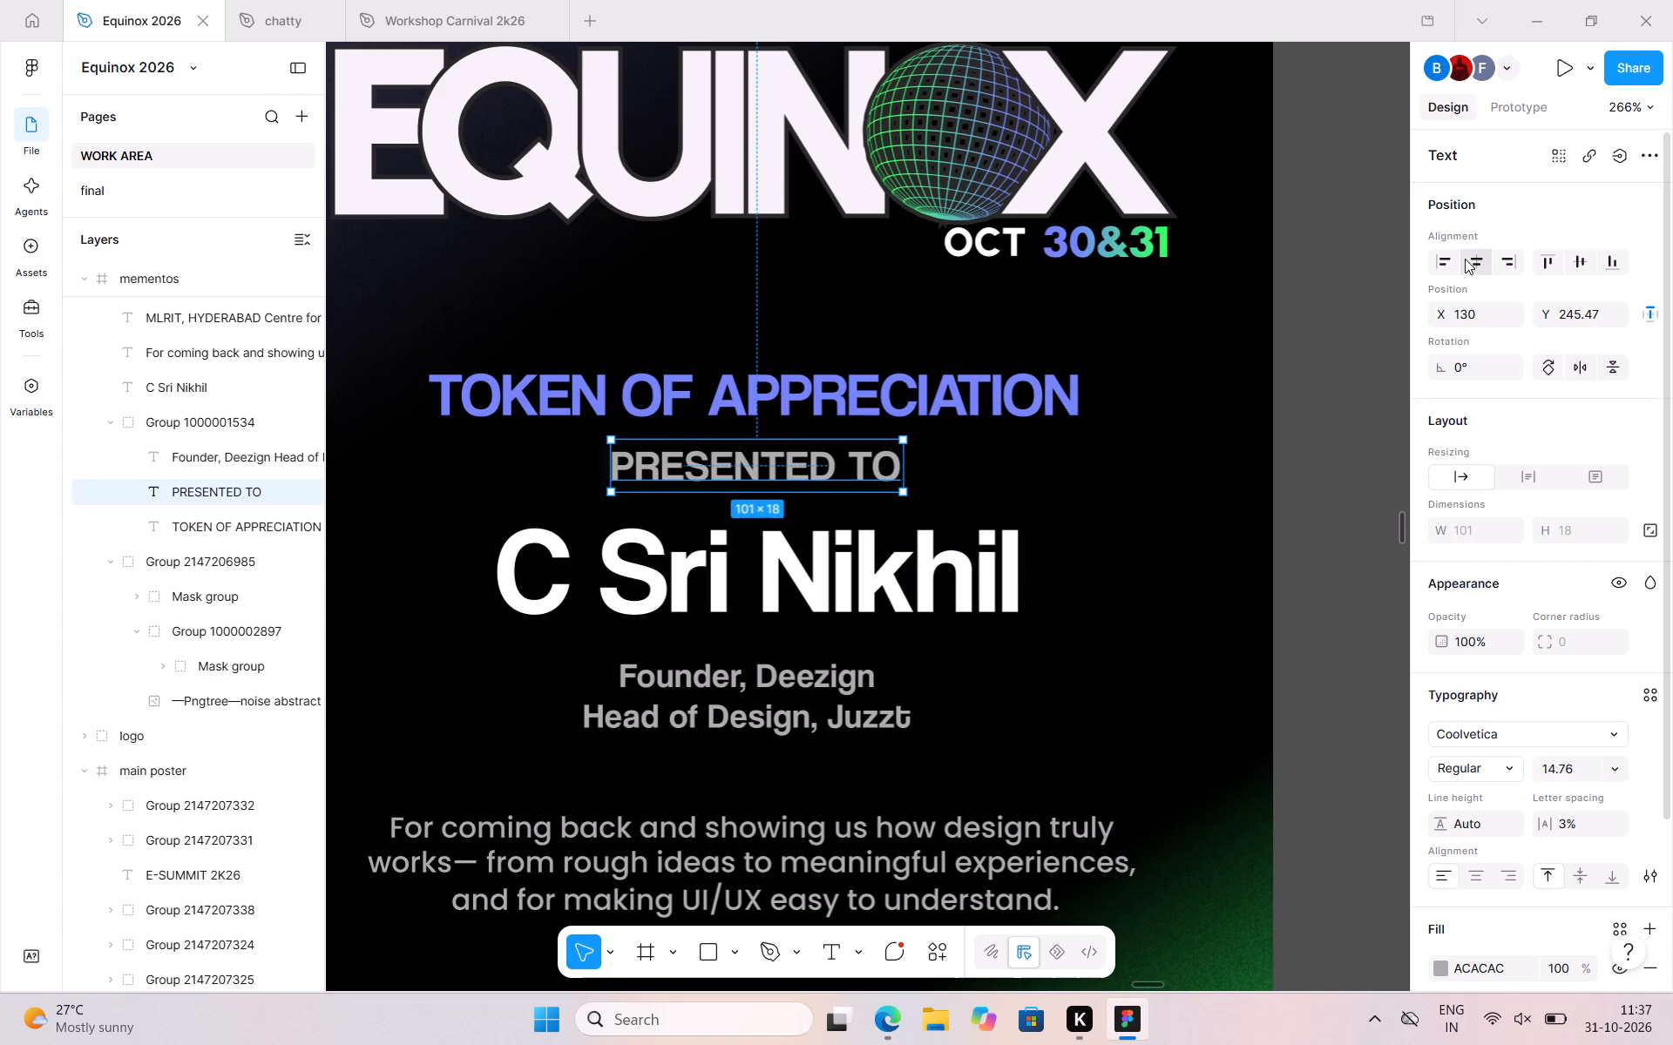
pyautogui.click(1467, 257)
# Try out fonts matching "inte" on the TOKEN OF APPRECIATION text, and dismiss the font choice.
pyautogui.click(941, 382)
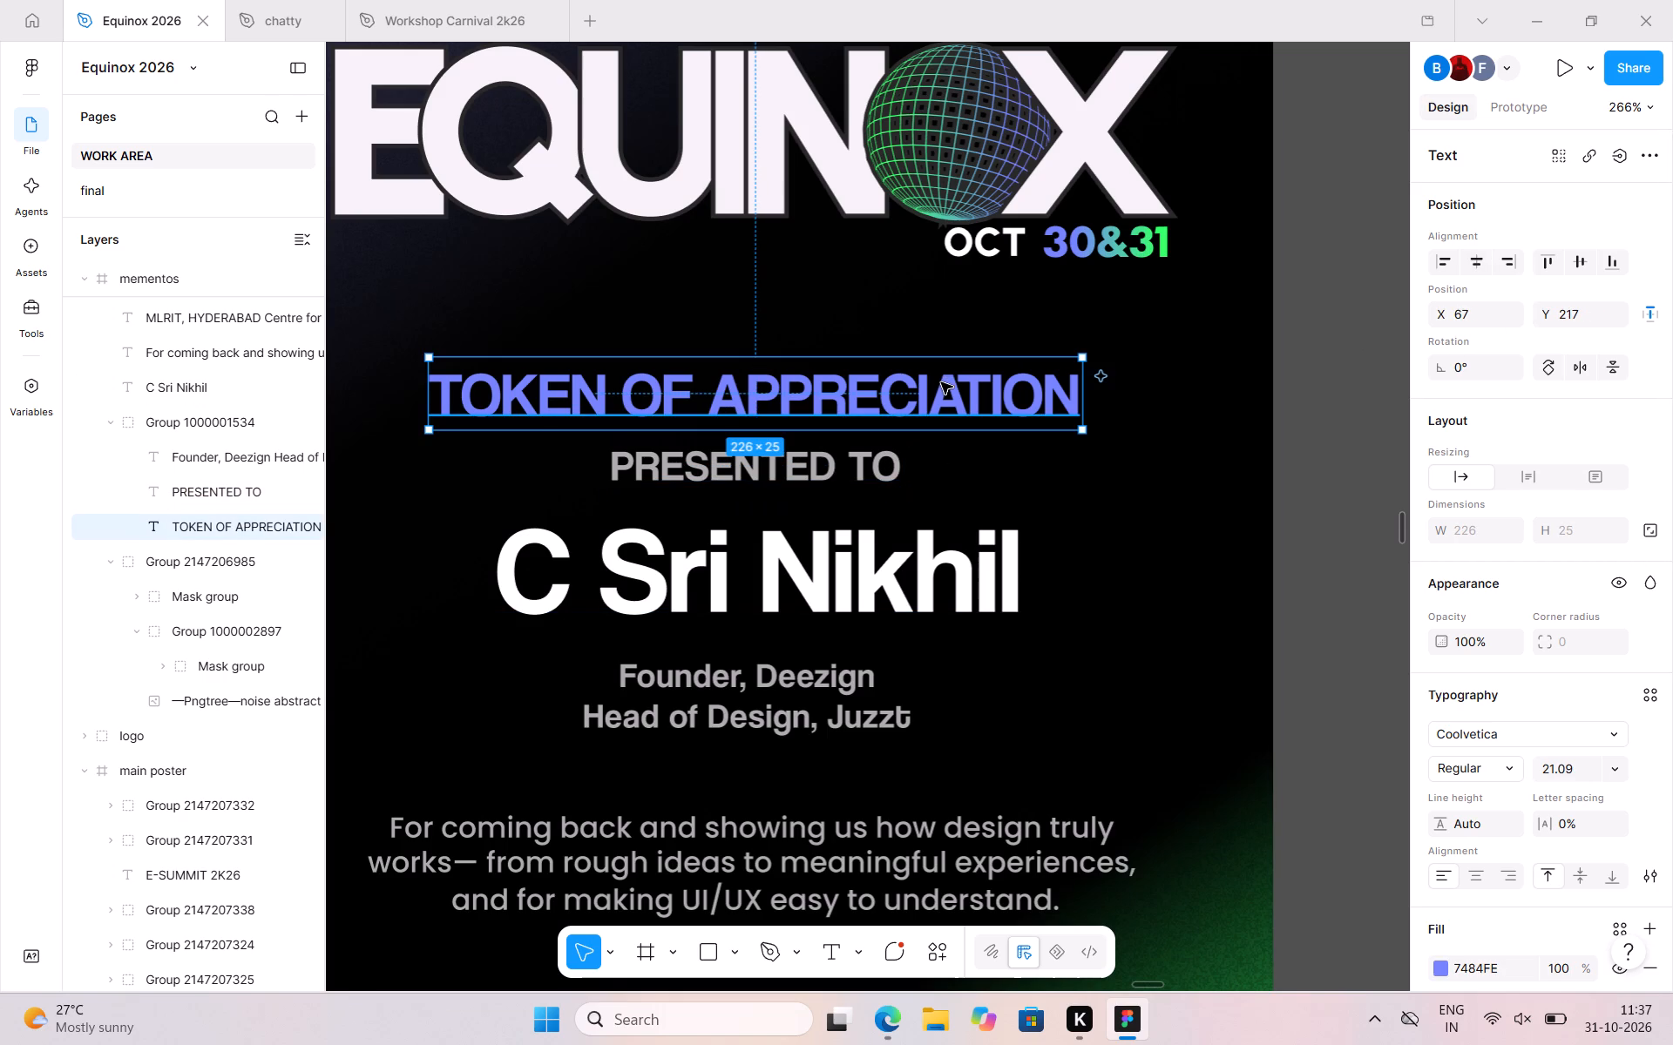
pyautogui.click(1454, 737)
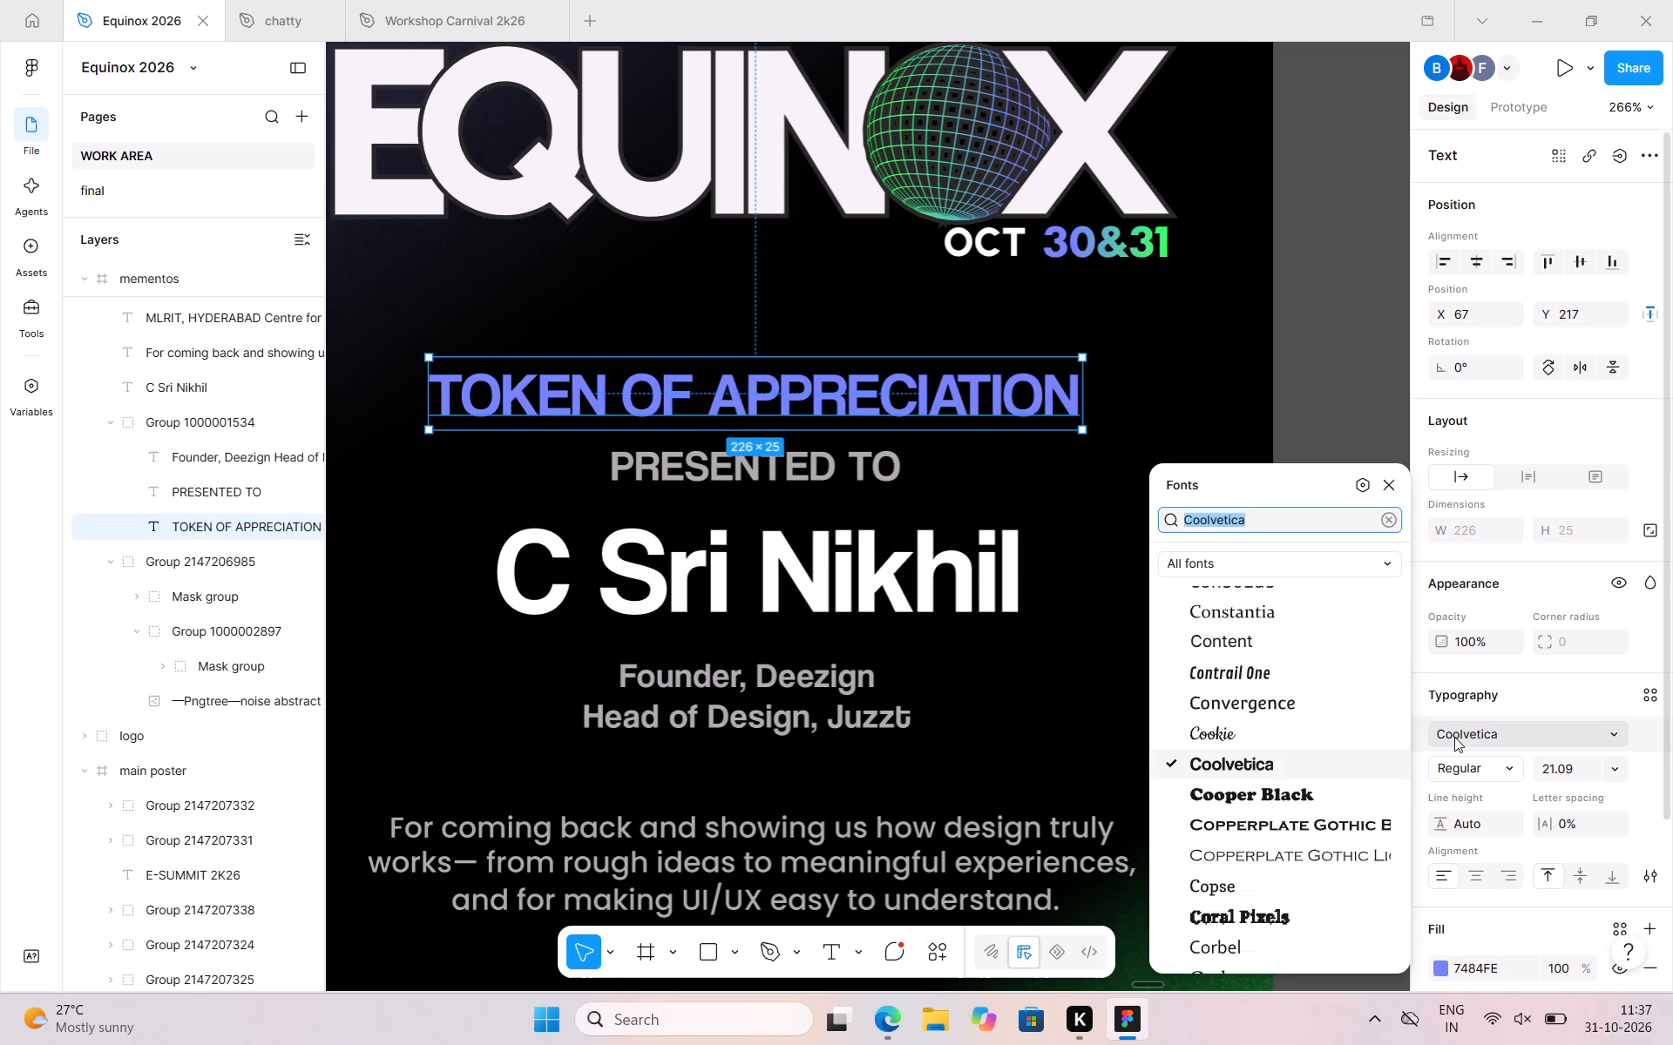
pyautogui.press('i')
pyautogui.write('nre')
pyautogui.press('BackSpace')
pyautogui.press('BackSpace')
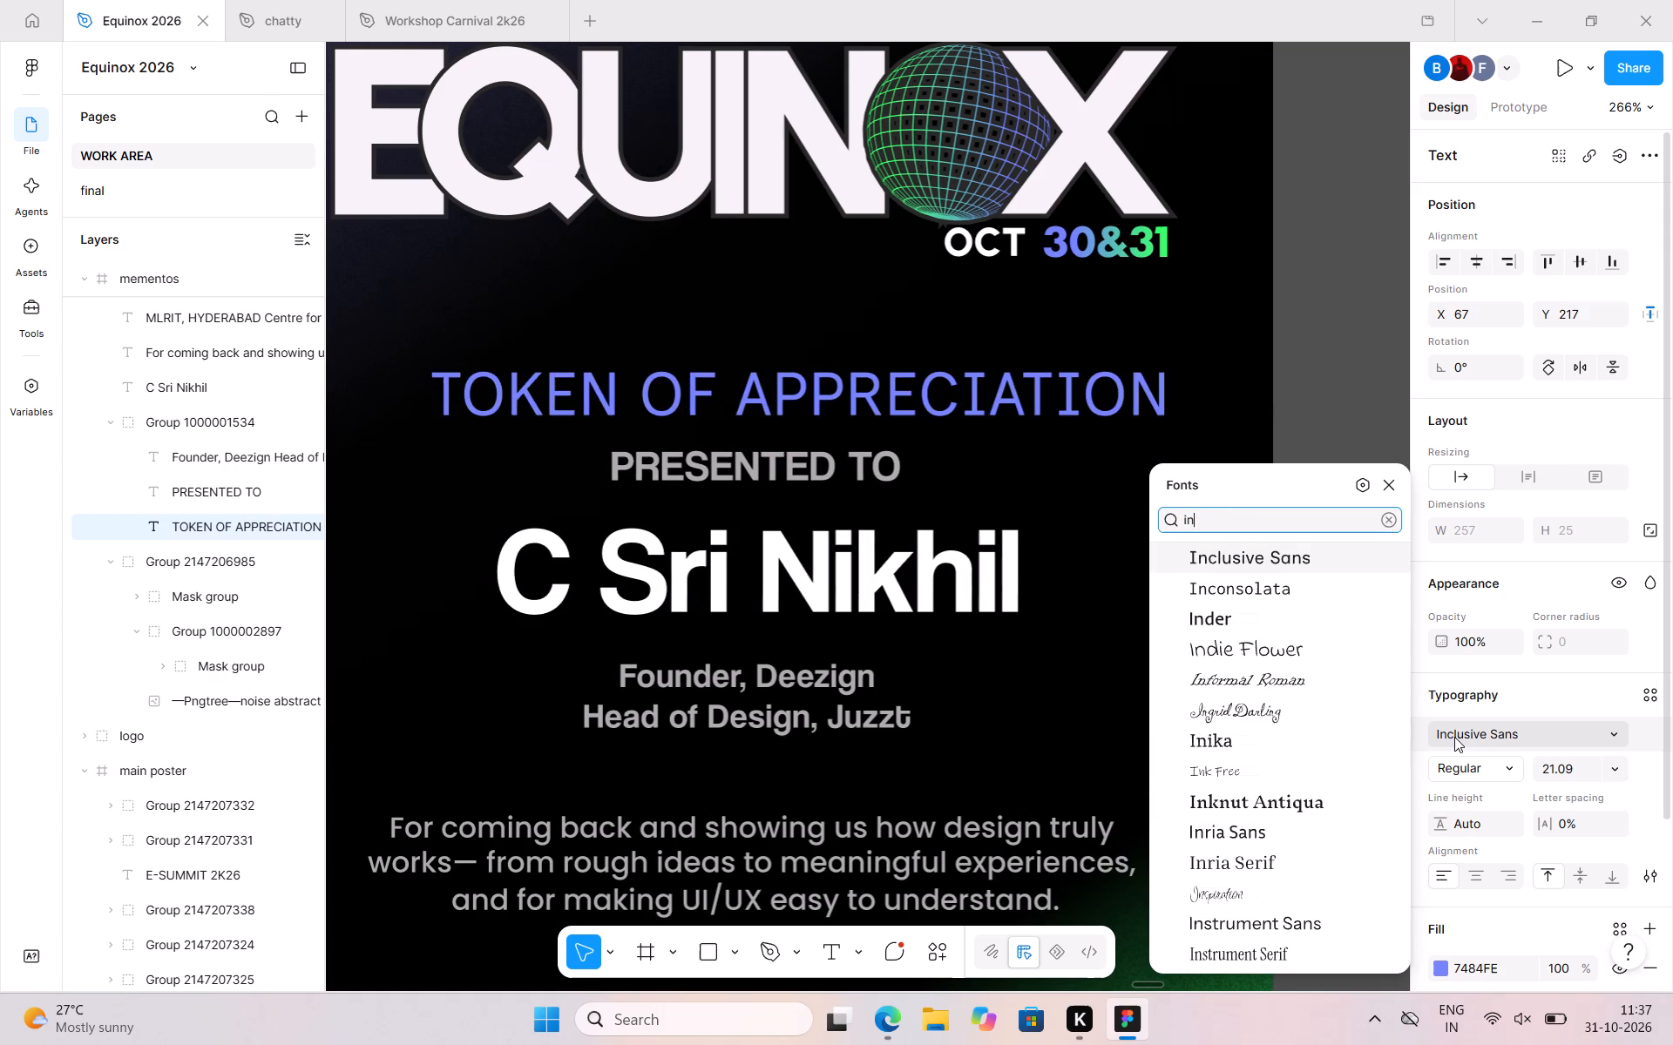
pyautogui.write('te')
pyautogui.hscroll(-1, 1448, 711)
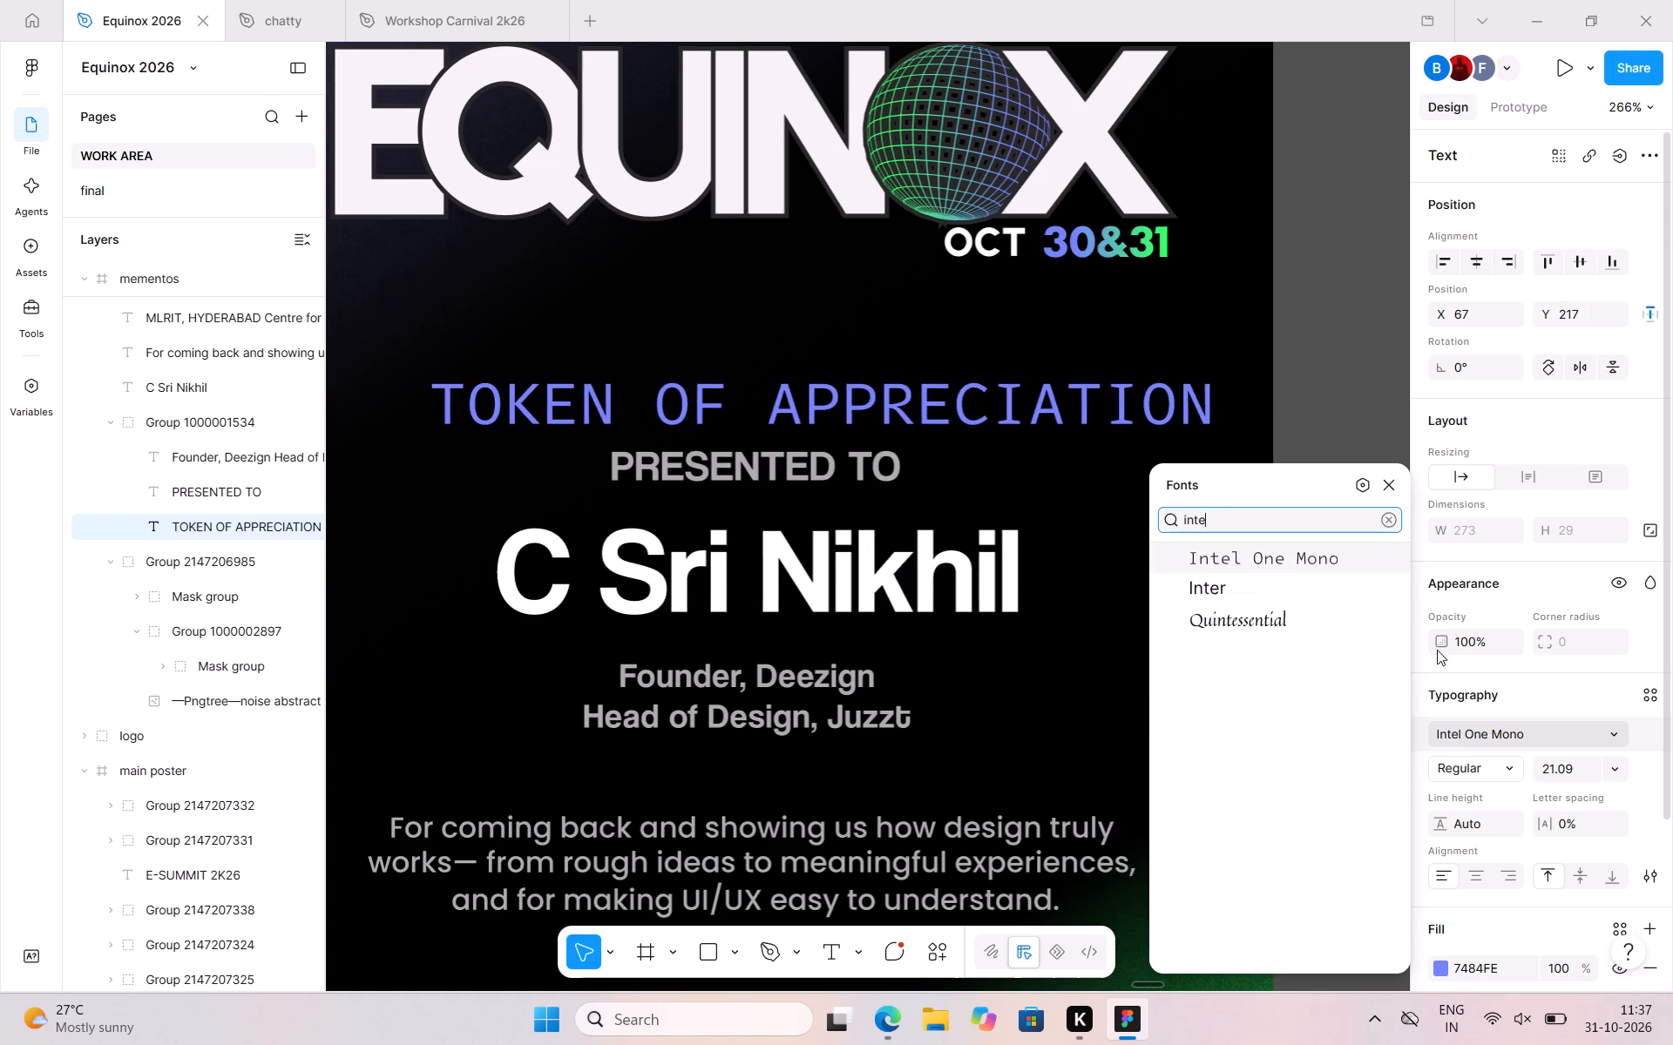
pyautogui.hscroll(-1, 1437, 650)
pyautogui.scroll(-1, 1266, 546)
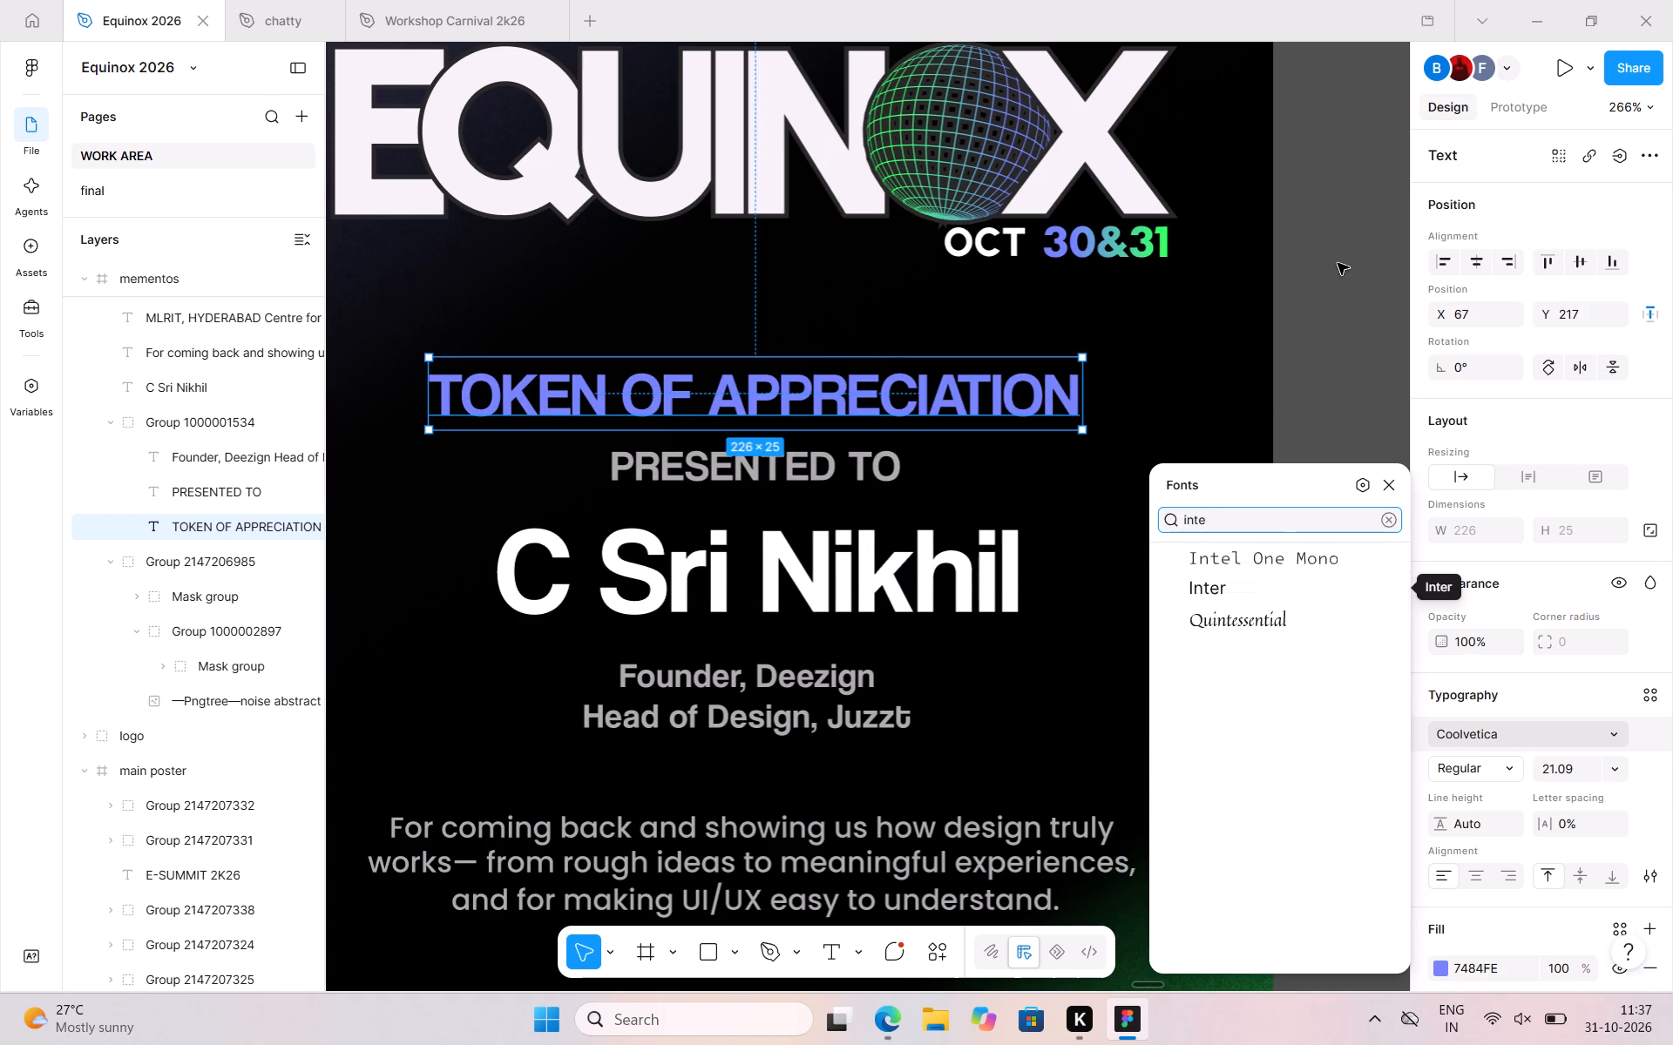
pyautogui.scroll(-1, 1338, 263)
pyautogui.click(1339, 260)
# Inspect the typography of the E-SUMMIT 2K26 and GRAB YOUR PASSES @ texts on the main poster, and return to the memento.
pyautogui.hscroll(-1, 1339, 260)
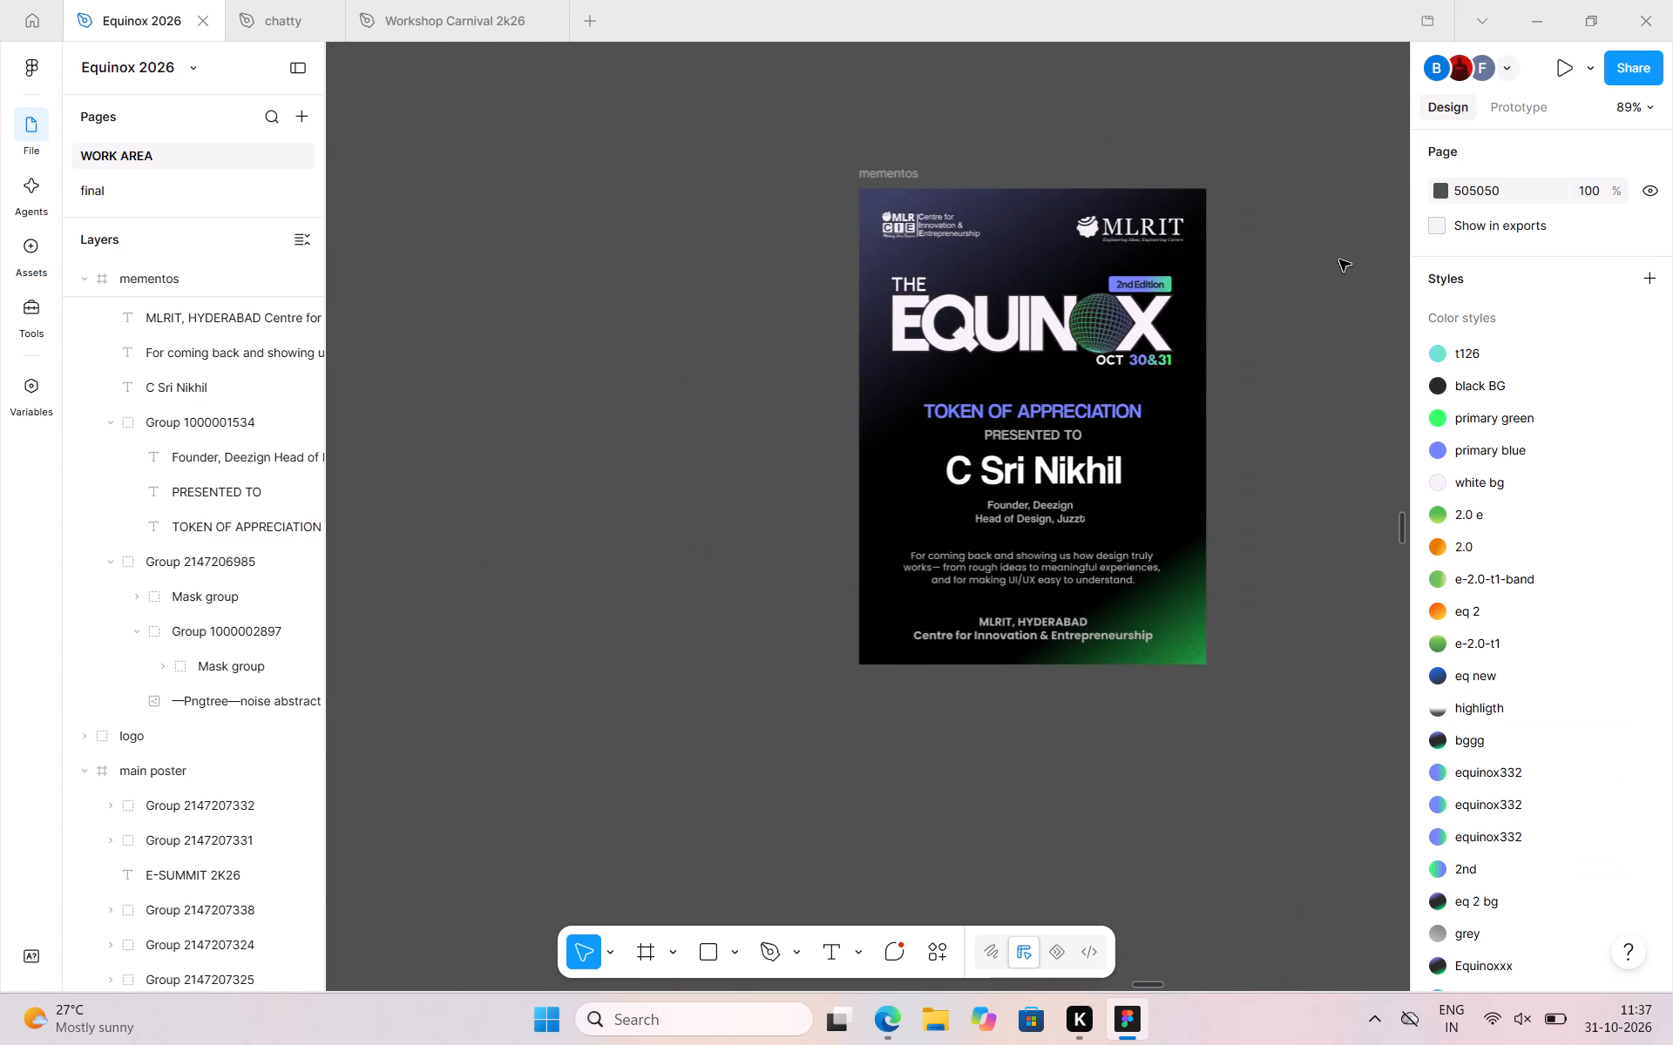
pyautogui.hscroll(-8, 1339, 260)
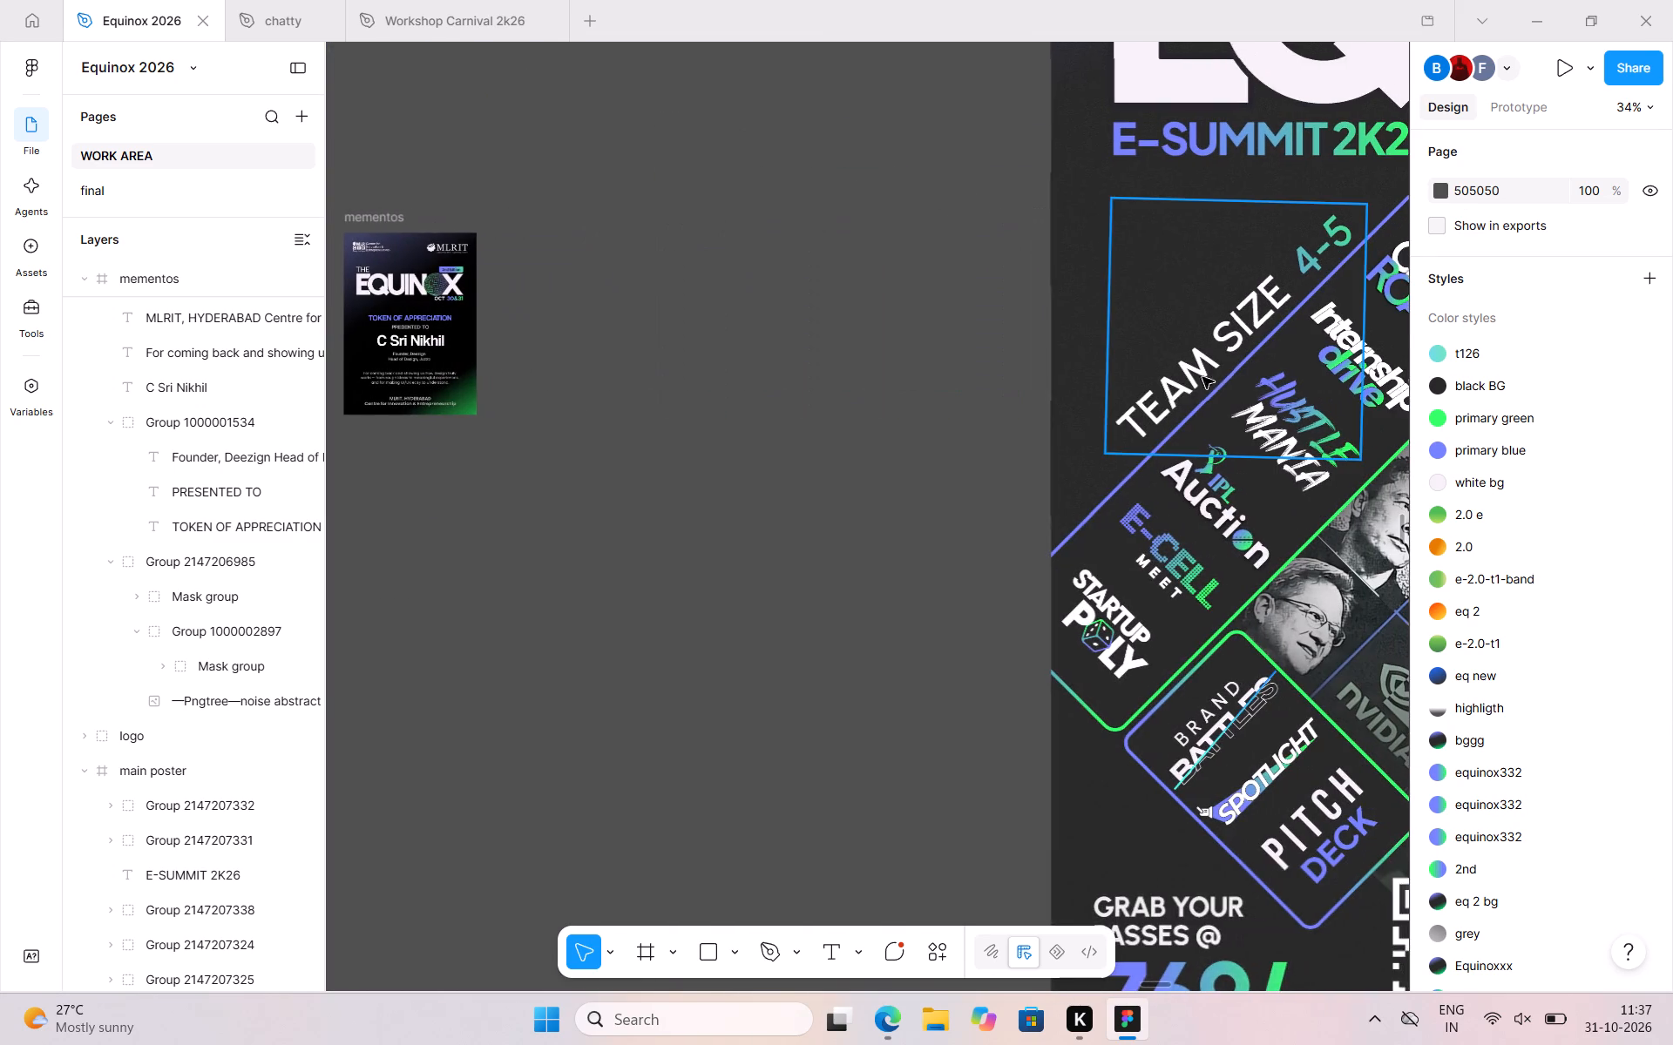
pyautogui.hscroll(-1, 1177, 385)
pyautogui.click(1165, 132)
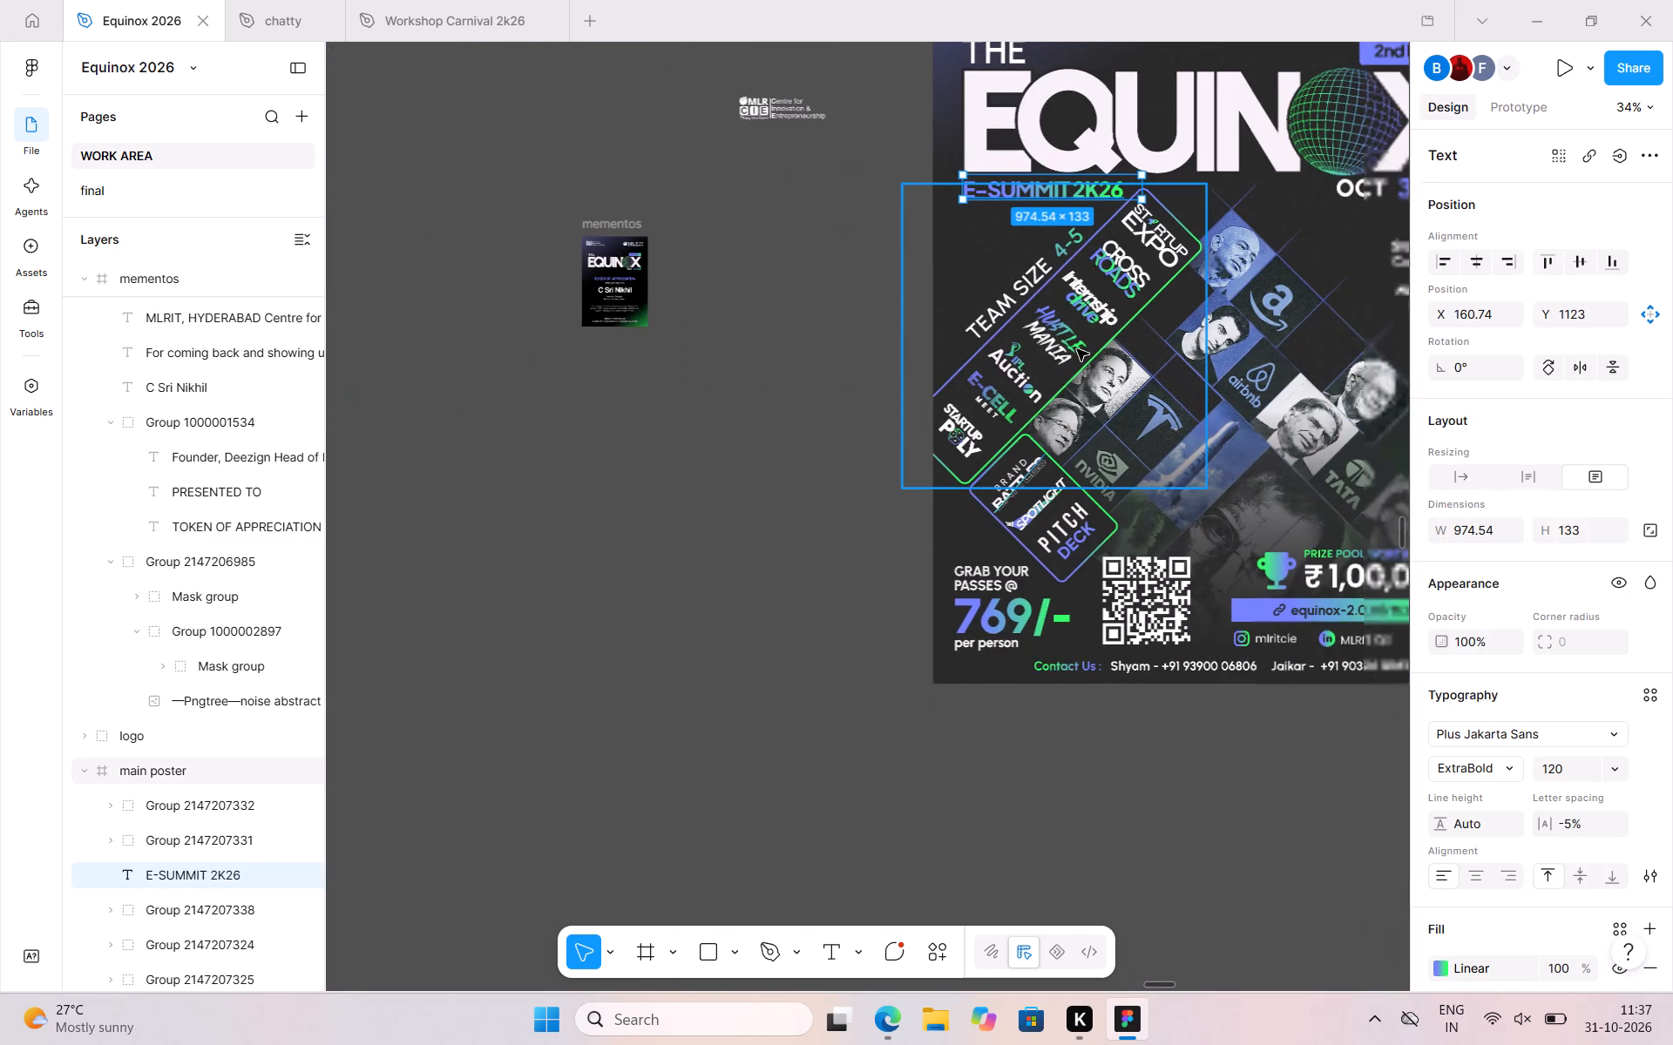
pyautogui.hscroll(-1, 1077, 349)
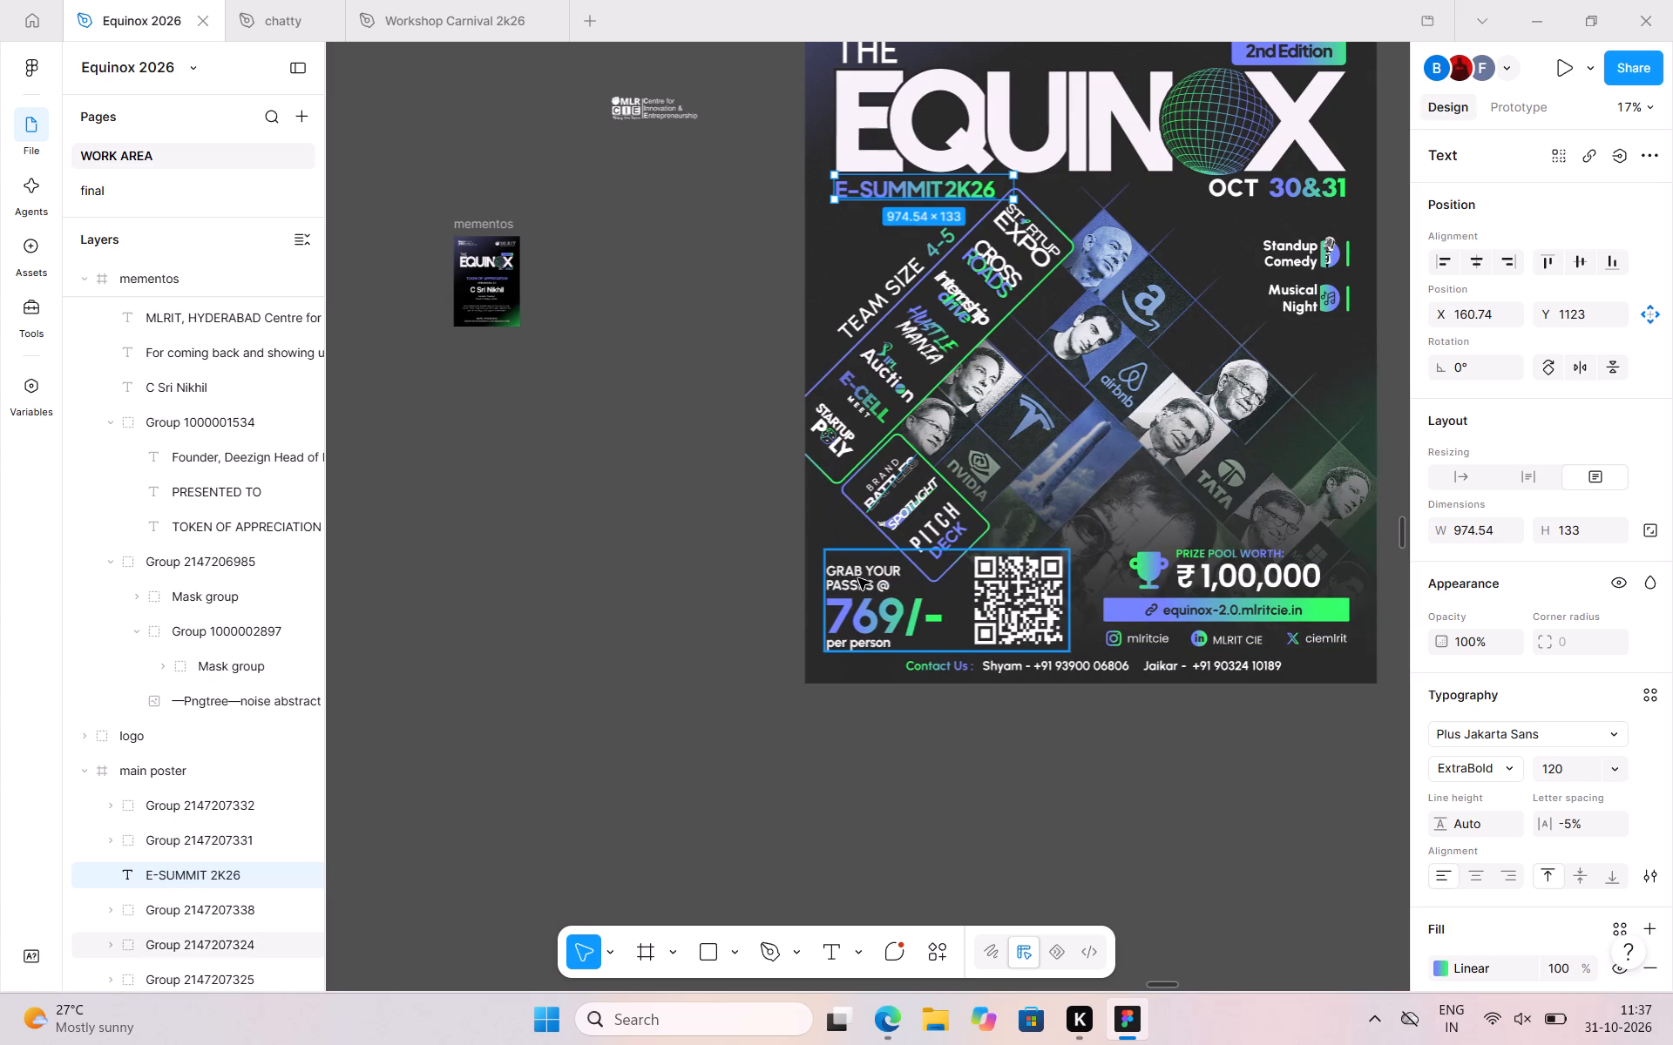
pyautogui.tripleClick(858, 577)
pyautogui.doubleClick(858, 577)
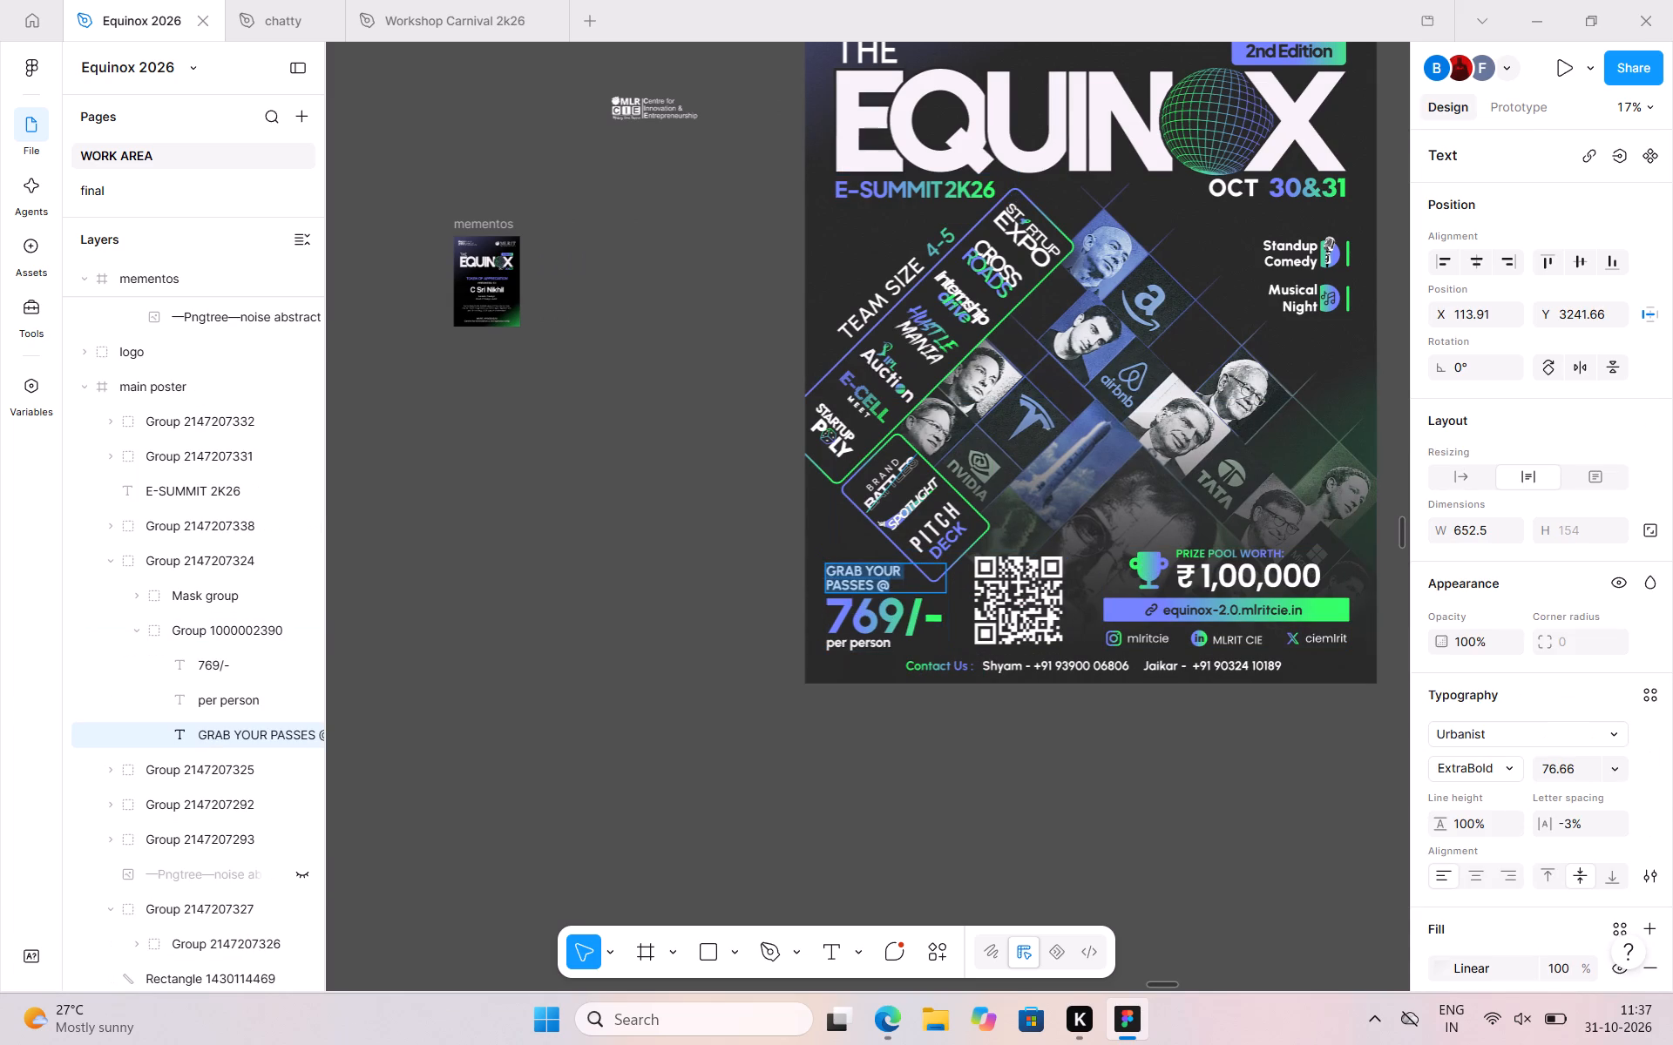
pyautogui.doubleClick(660, 609)
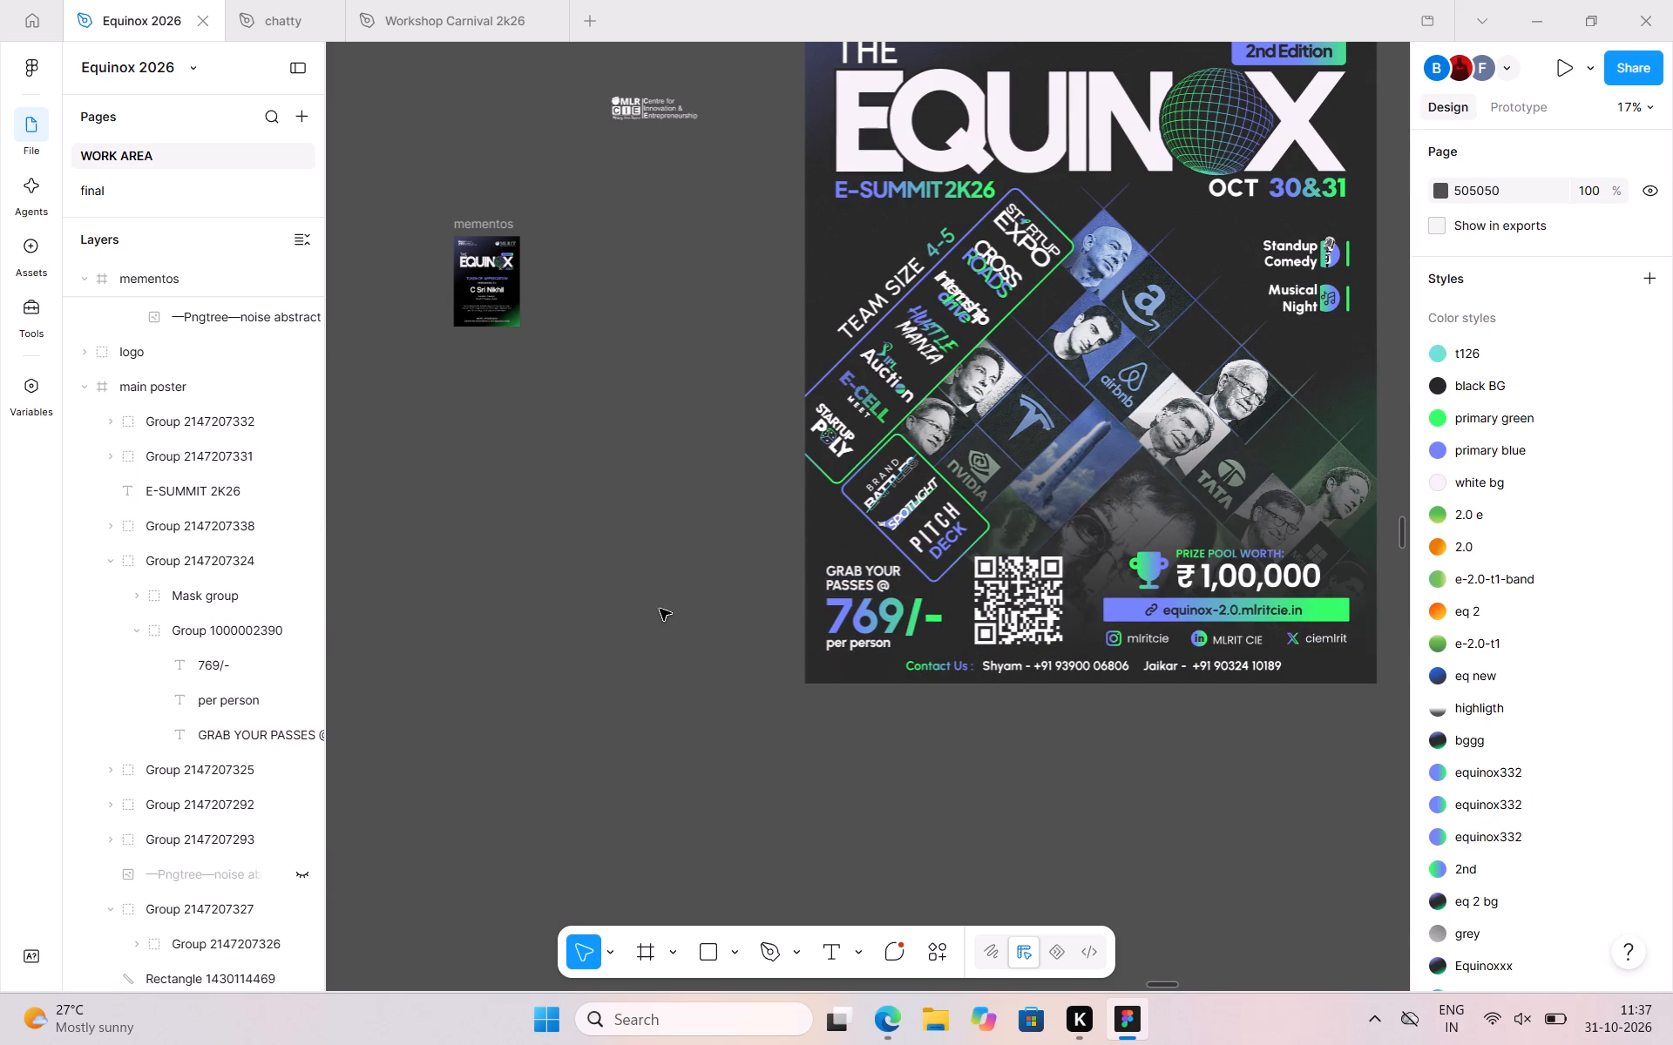
pyautogui.hscroll(4, 660, 609)
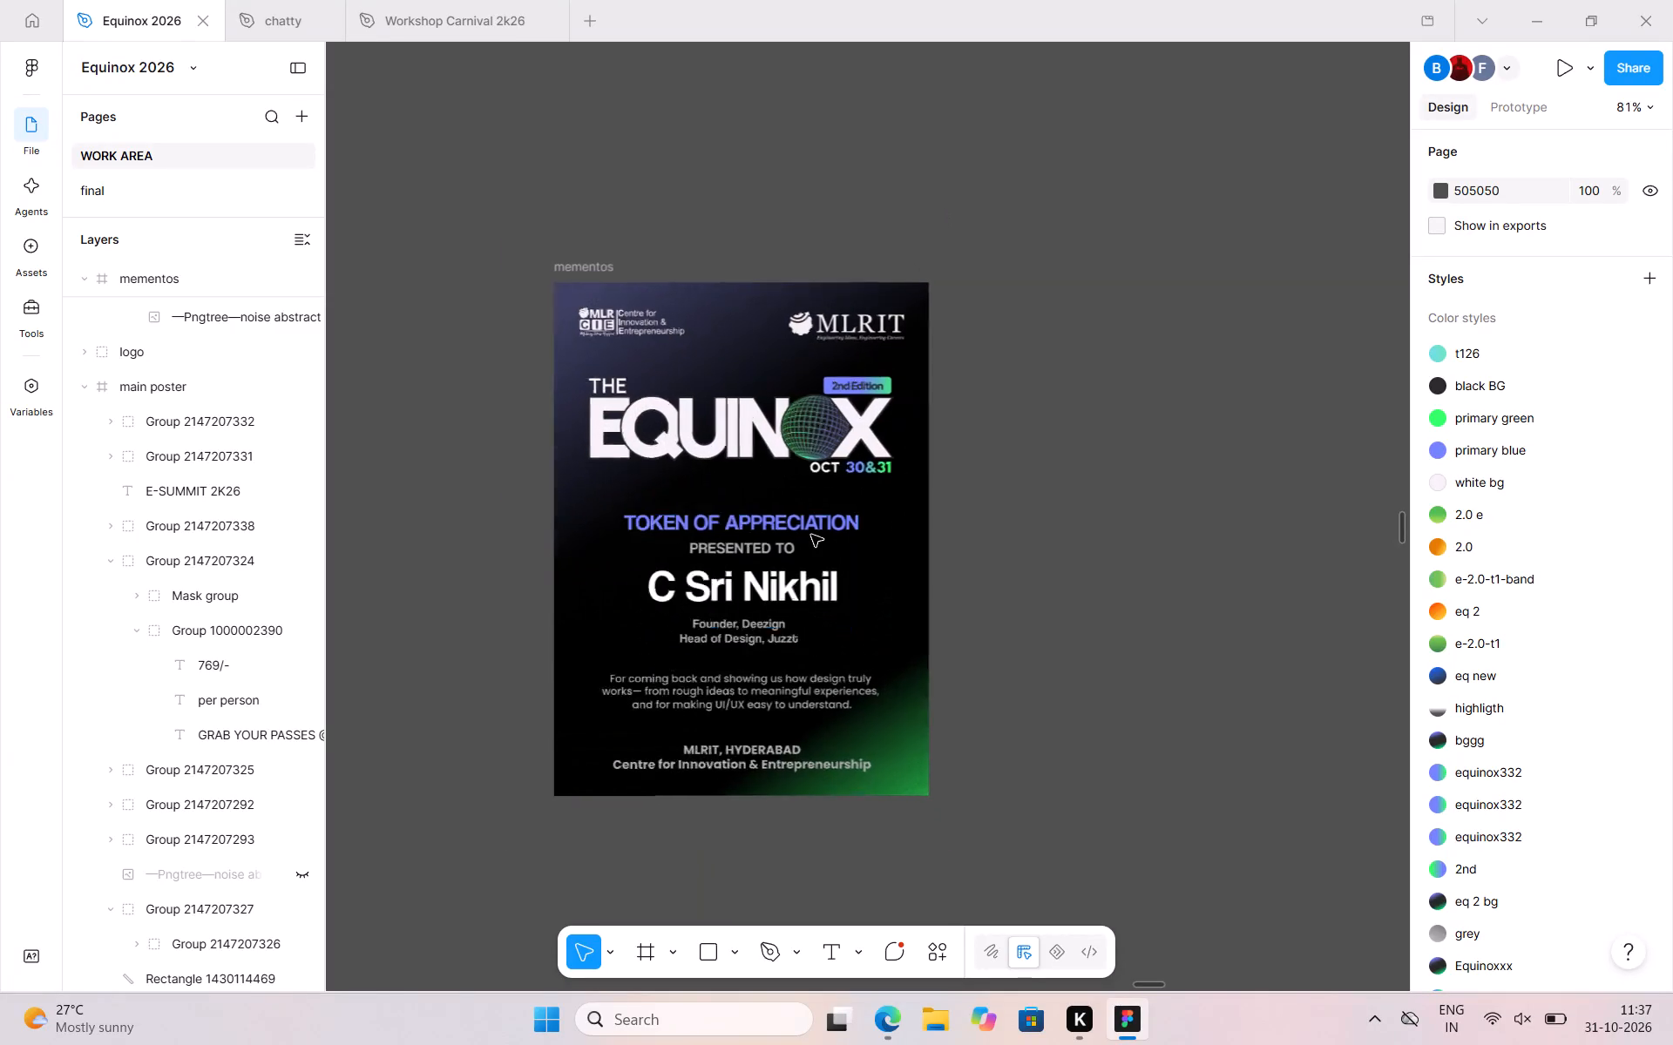
pyautogui.hscroll(1, 873, 525)
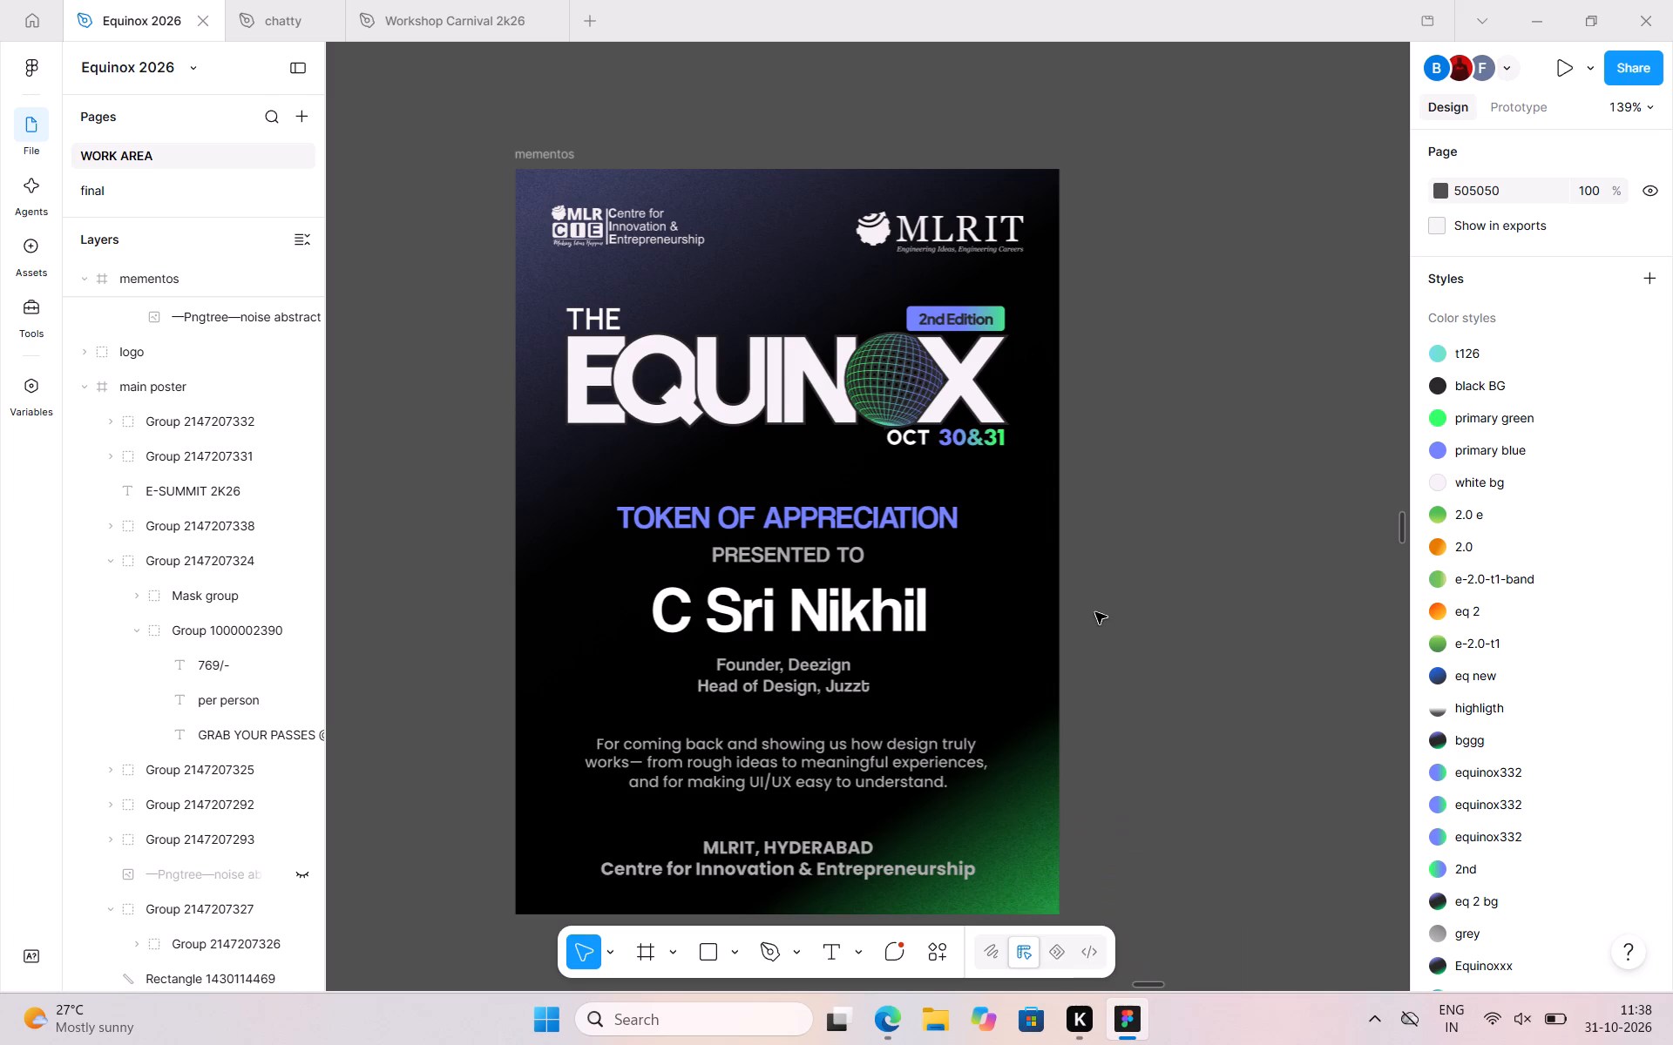
# Undo the recent repositioning of the memento's TOKEN OF APPRECIATION and PRESENTED TO lines, back to Y 211 and Y 243.47.
pyautogui.scroll(-1, 1095, 612)
pyautogui.scroll(1, 1095, 612)
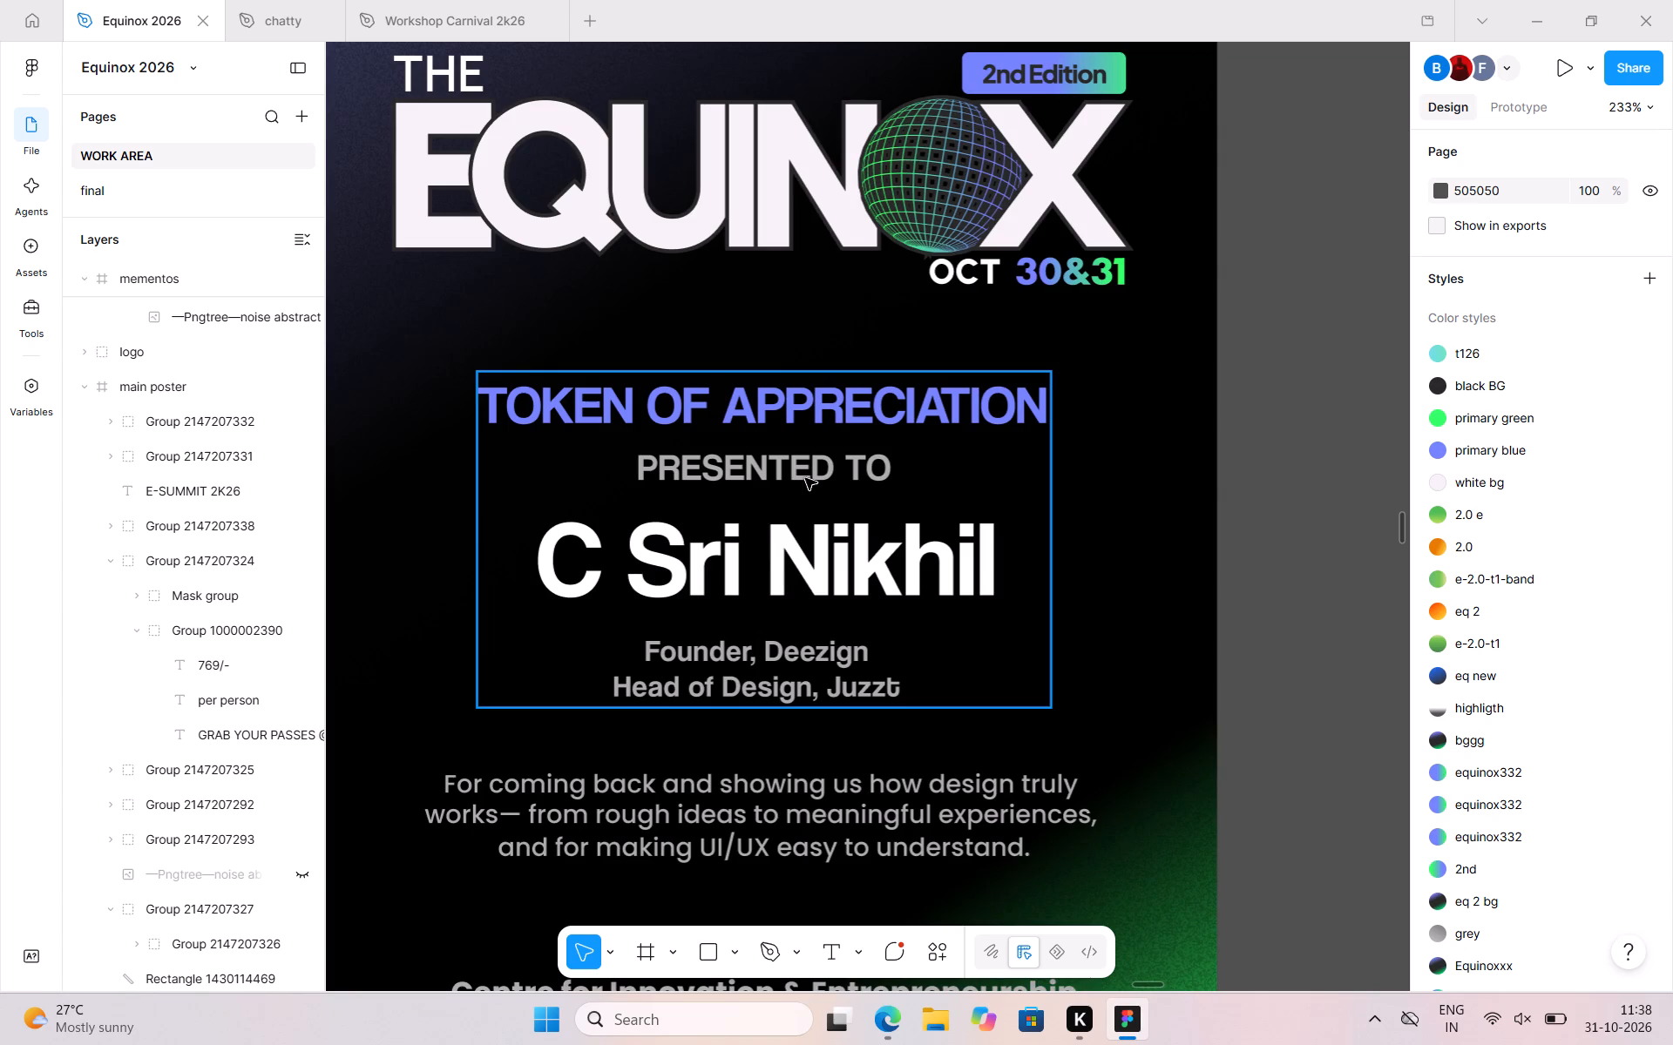
pyautogui.hscroll(1, 1058, 593)
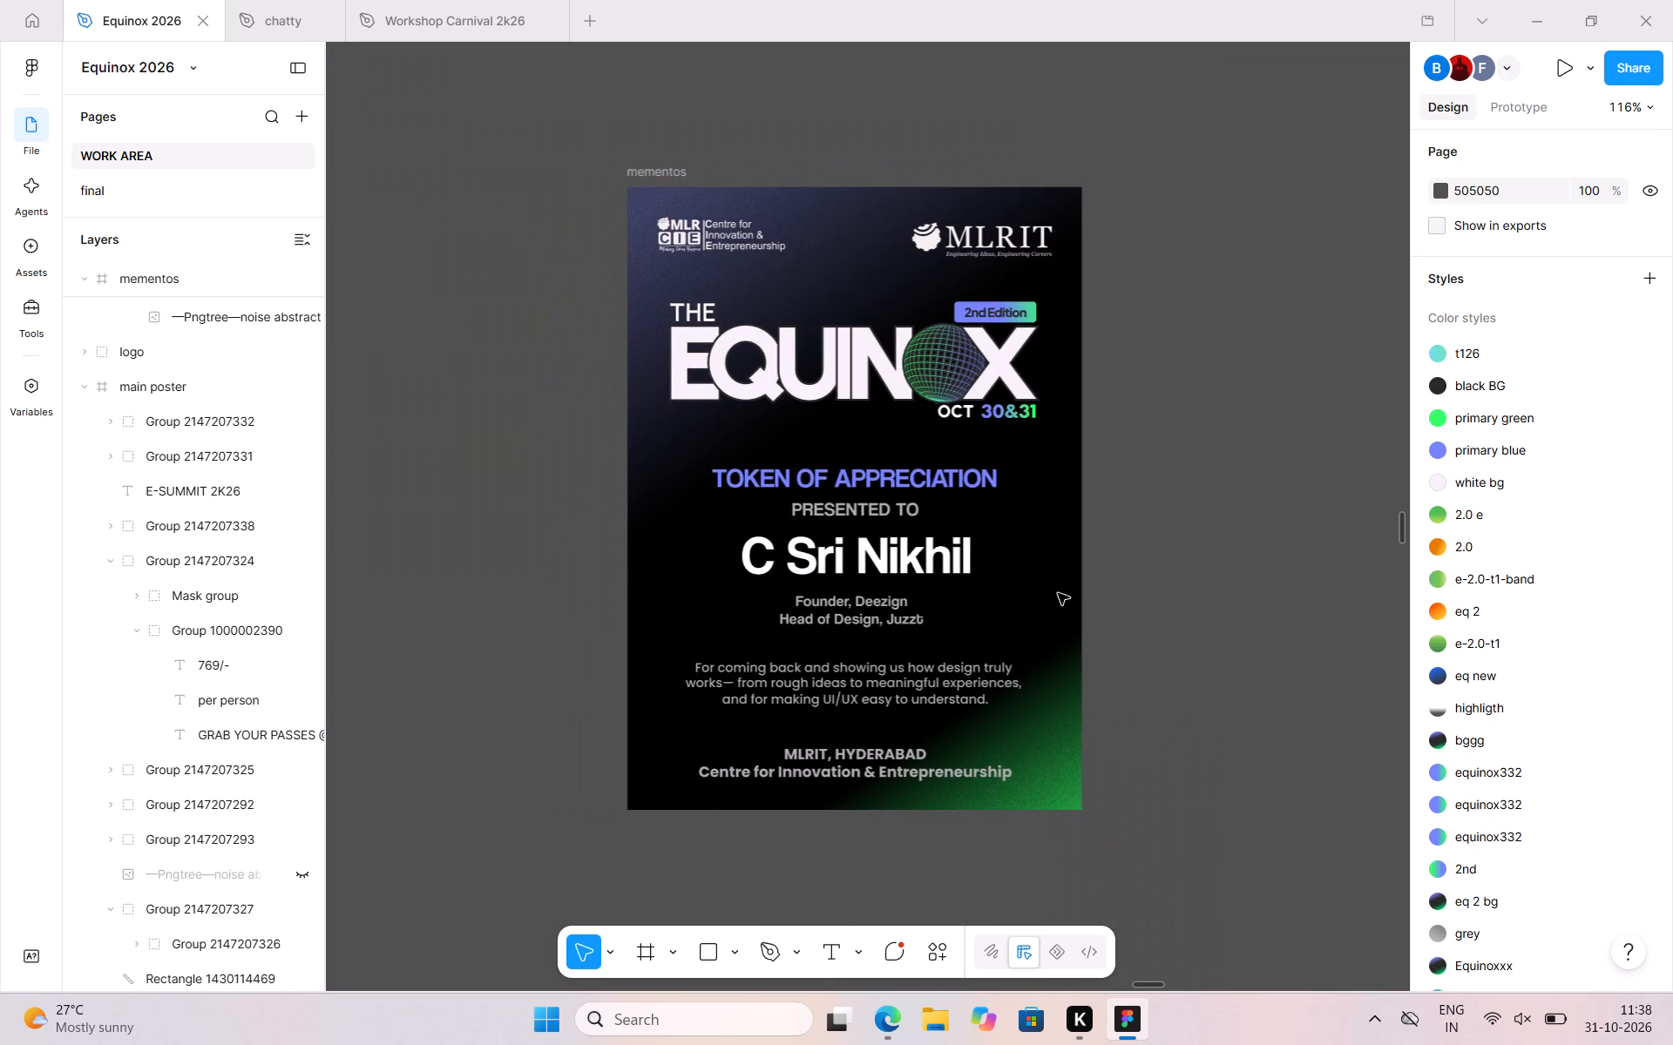
pyautogui.hscroll(-1, 1058, 593)
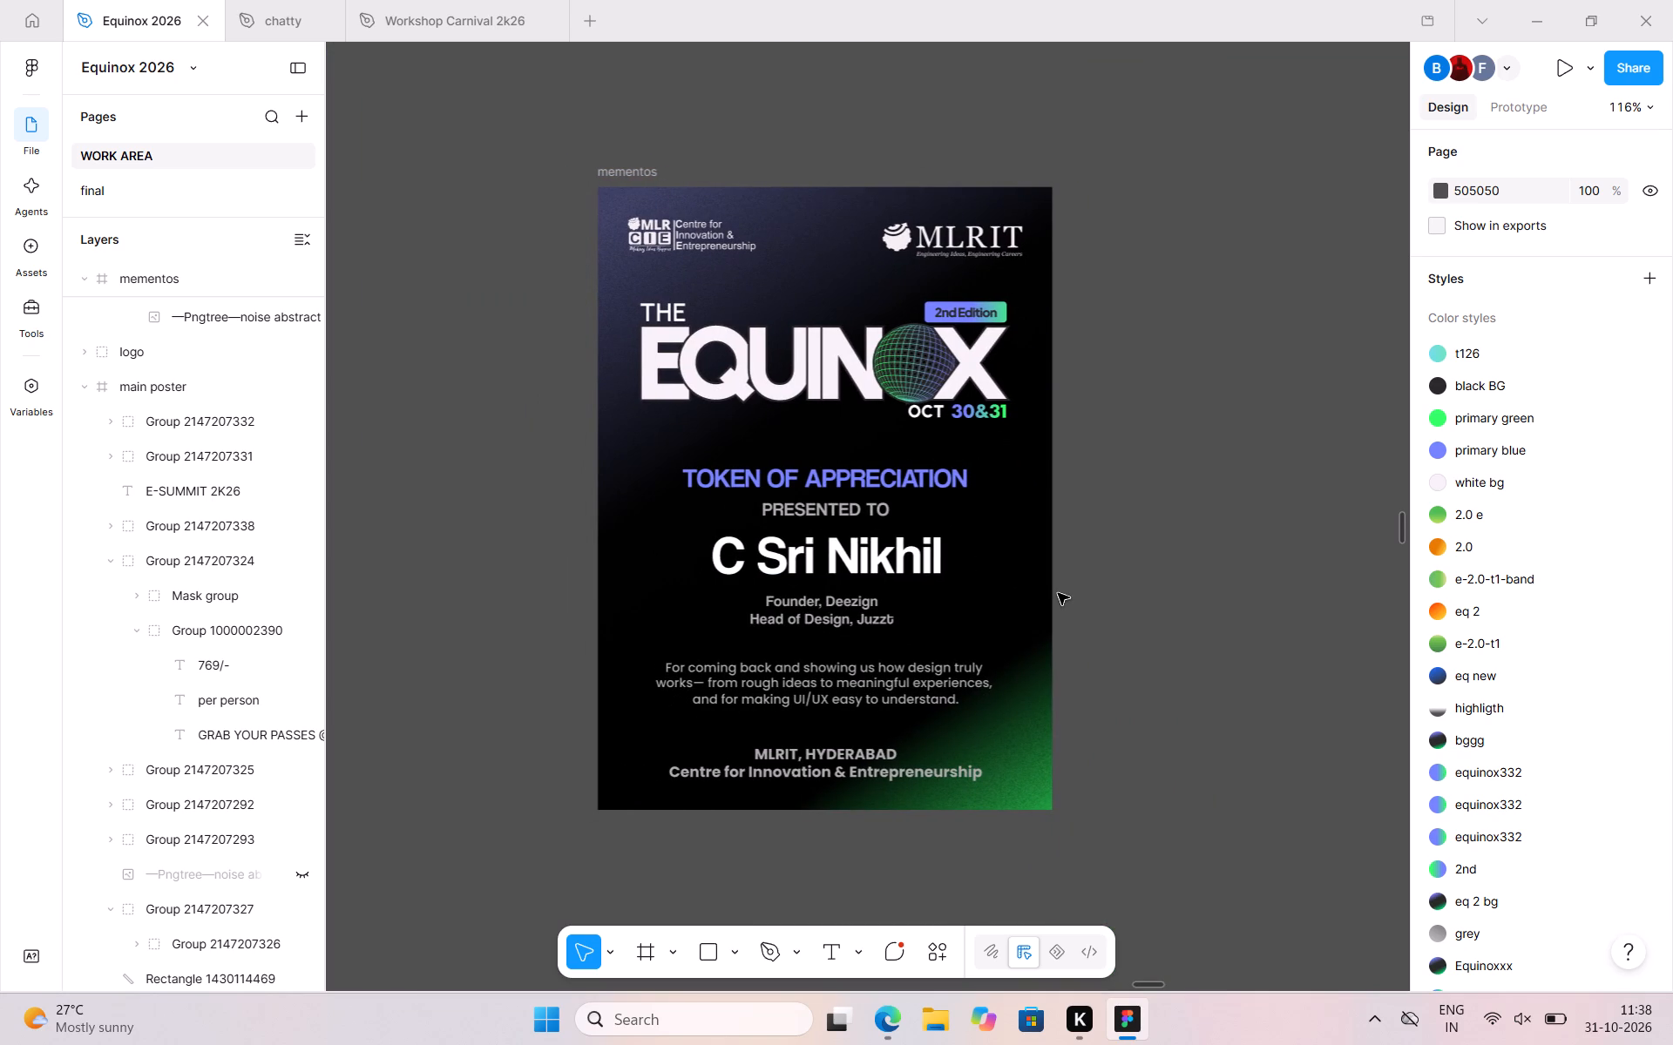
pyautogui.hotkey('ctrl', 'z')
pyautogui.hotkey('ctrl', 'z')
pyautogui.hotkey('ctrl', 'z')
pyautogui.hotkey('ctrl', 'z')
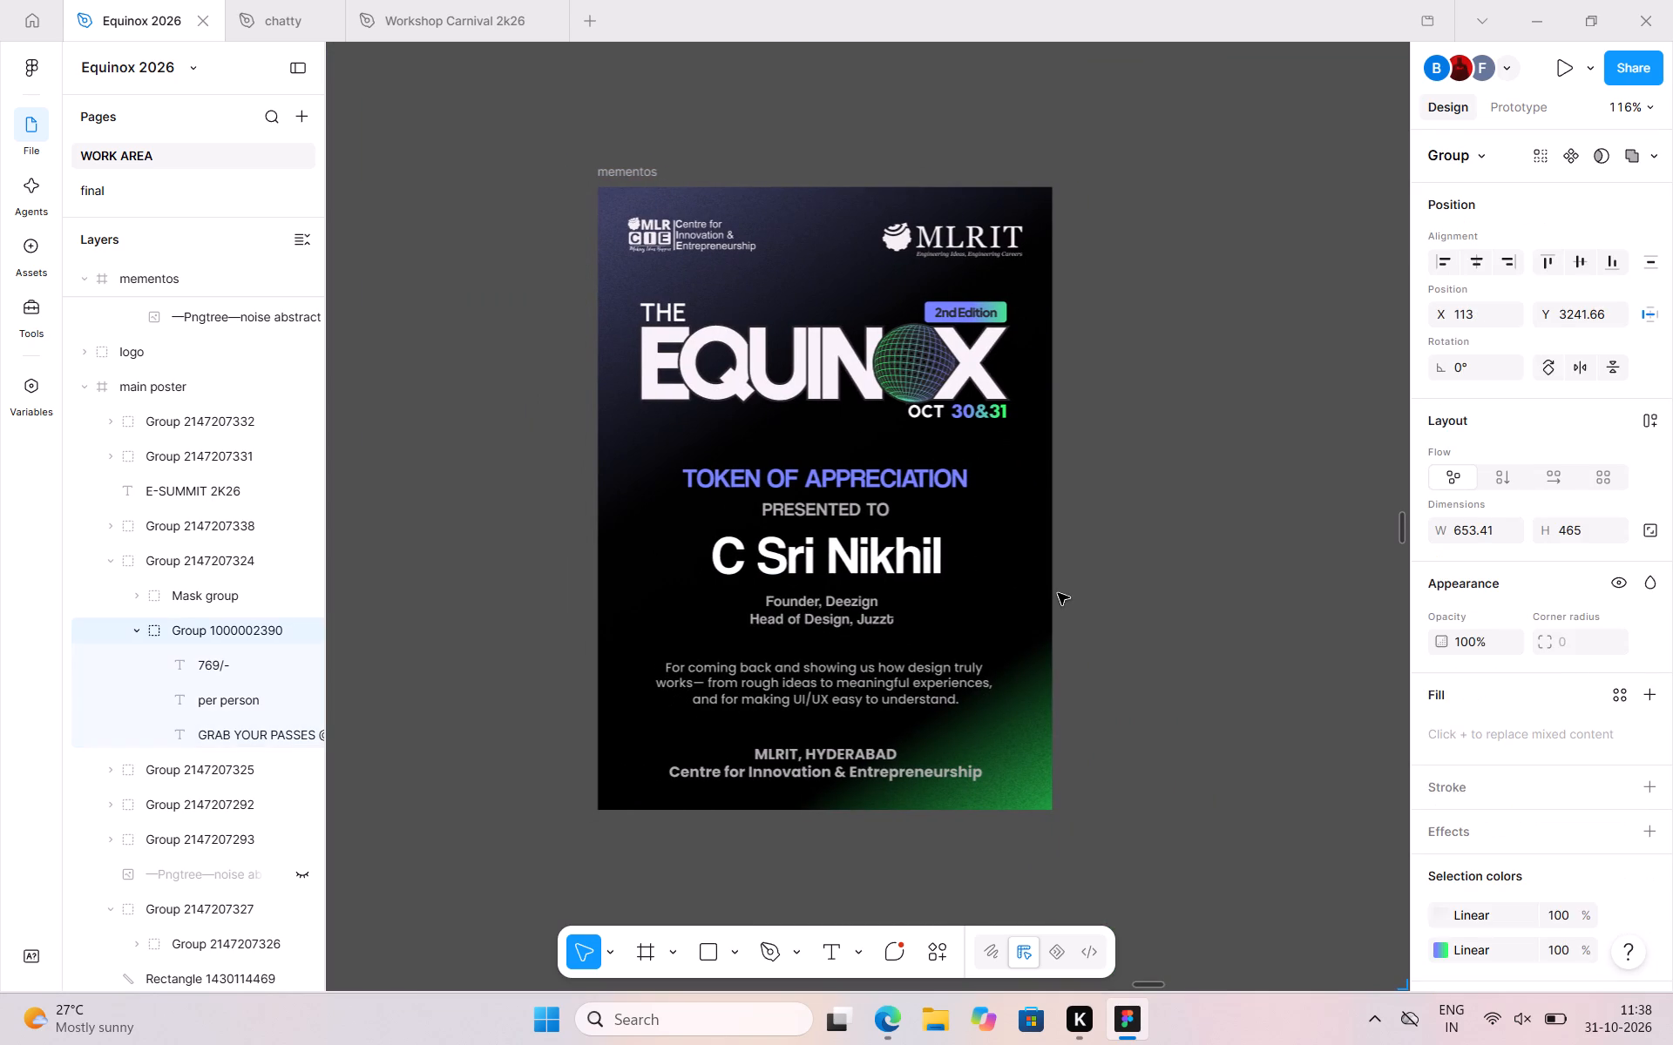
pyautogui.hotkey('ctrl', 'z')
pyautogui.hotkey('ctrl', 'z')
pyautogui.hotkey('ctrl', 'z')
pyautogui.hotkey('ctrl', 'z')
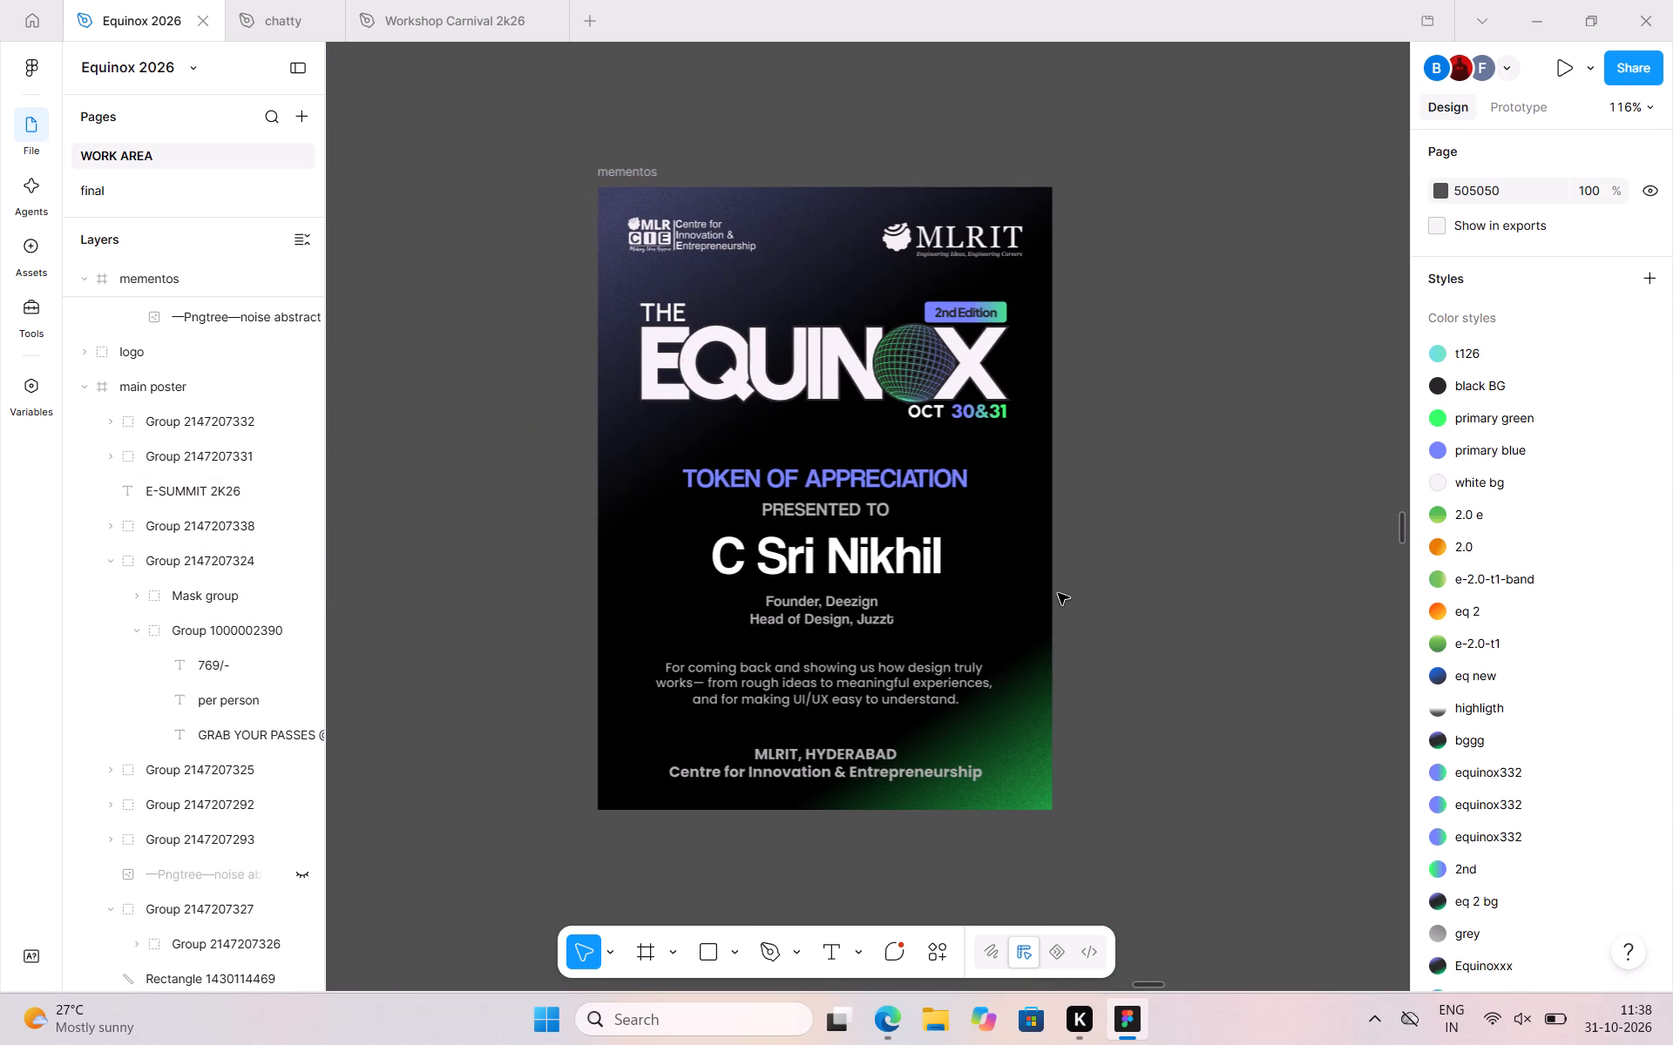
pyautogui.hotkey('ctrl', 'z')
pyautogui.hotkey('ctrl', 'z')
pyautogui.hotkey('ctrl', 'z')
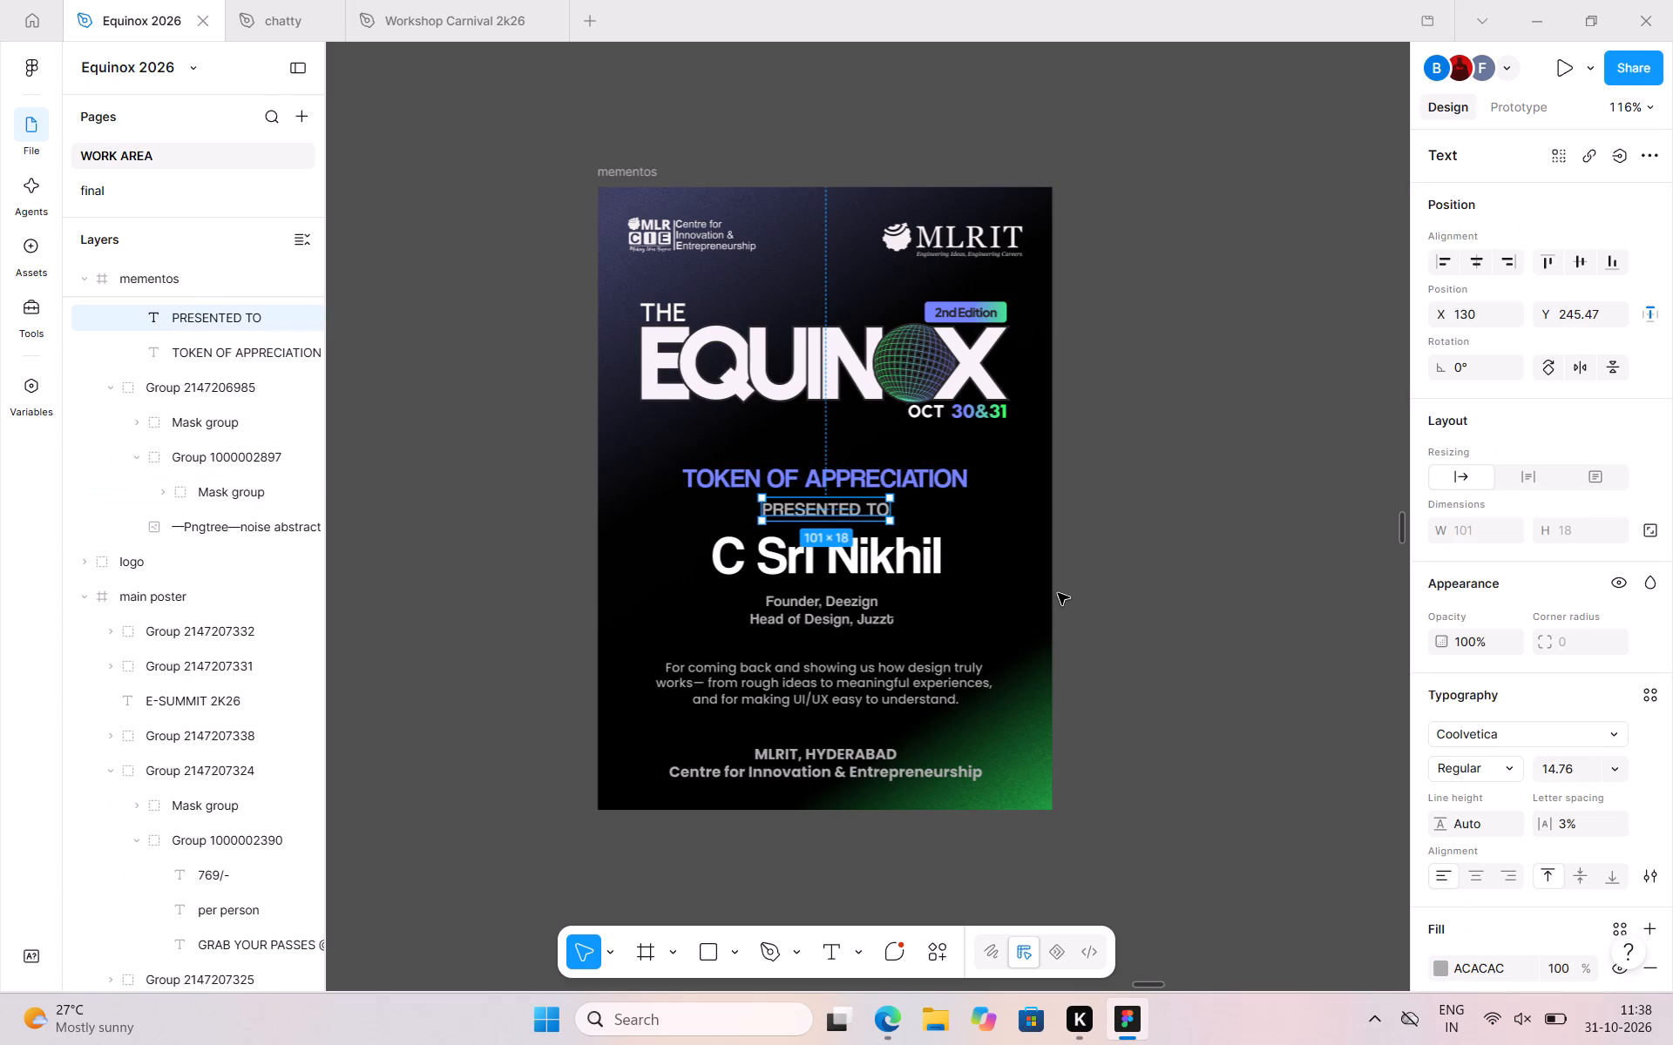
pyautogui.hotkey('ctrl', 'z')
pyautogui.hotkey('ctrl', 'z')
pyautogui.hotkey('ctrl', 'z')
pyautogui.hotkey('ctrl', 'z')
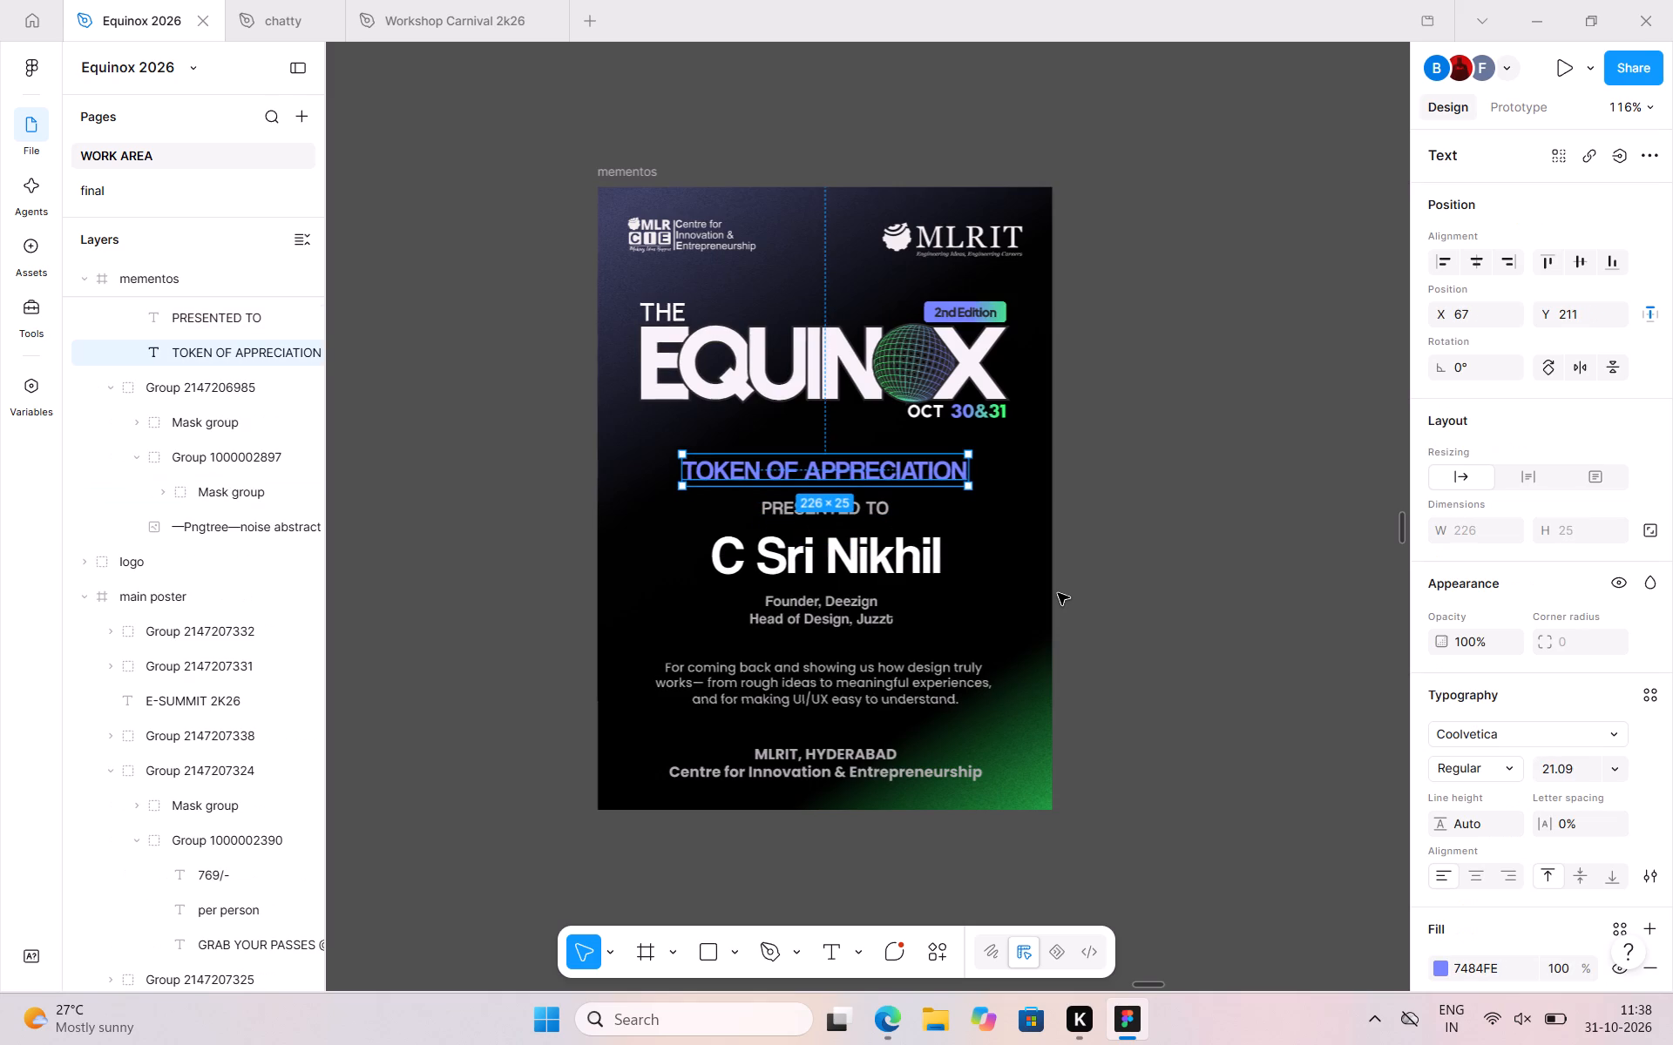
pyautogui.hotkey('ctrl', 'z')
pyautogui.hotkey('ctrl', 'z')
pyautogui.hotkey('ctrl', 'z')
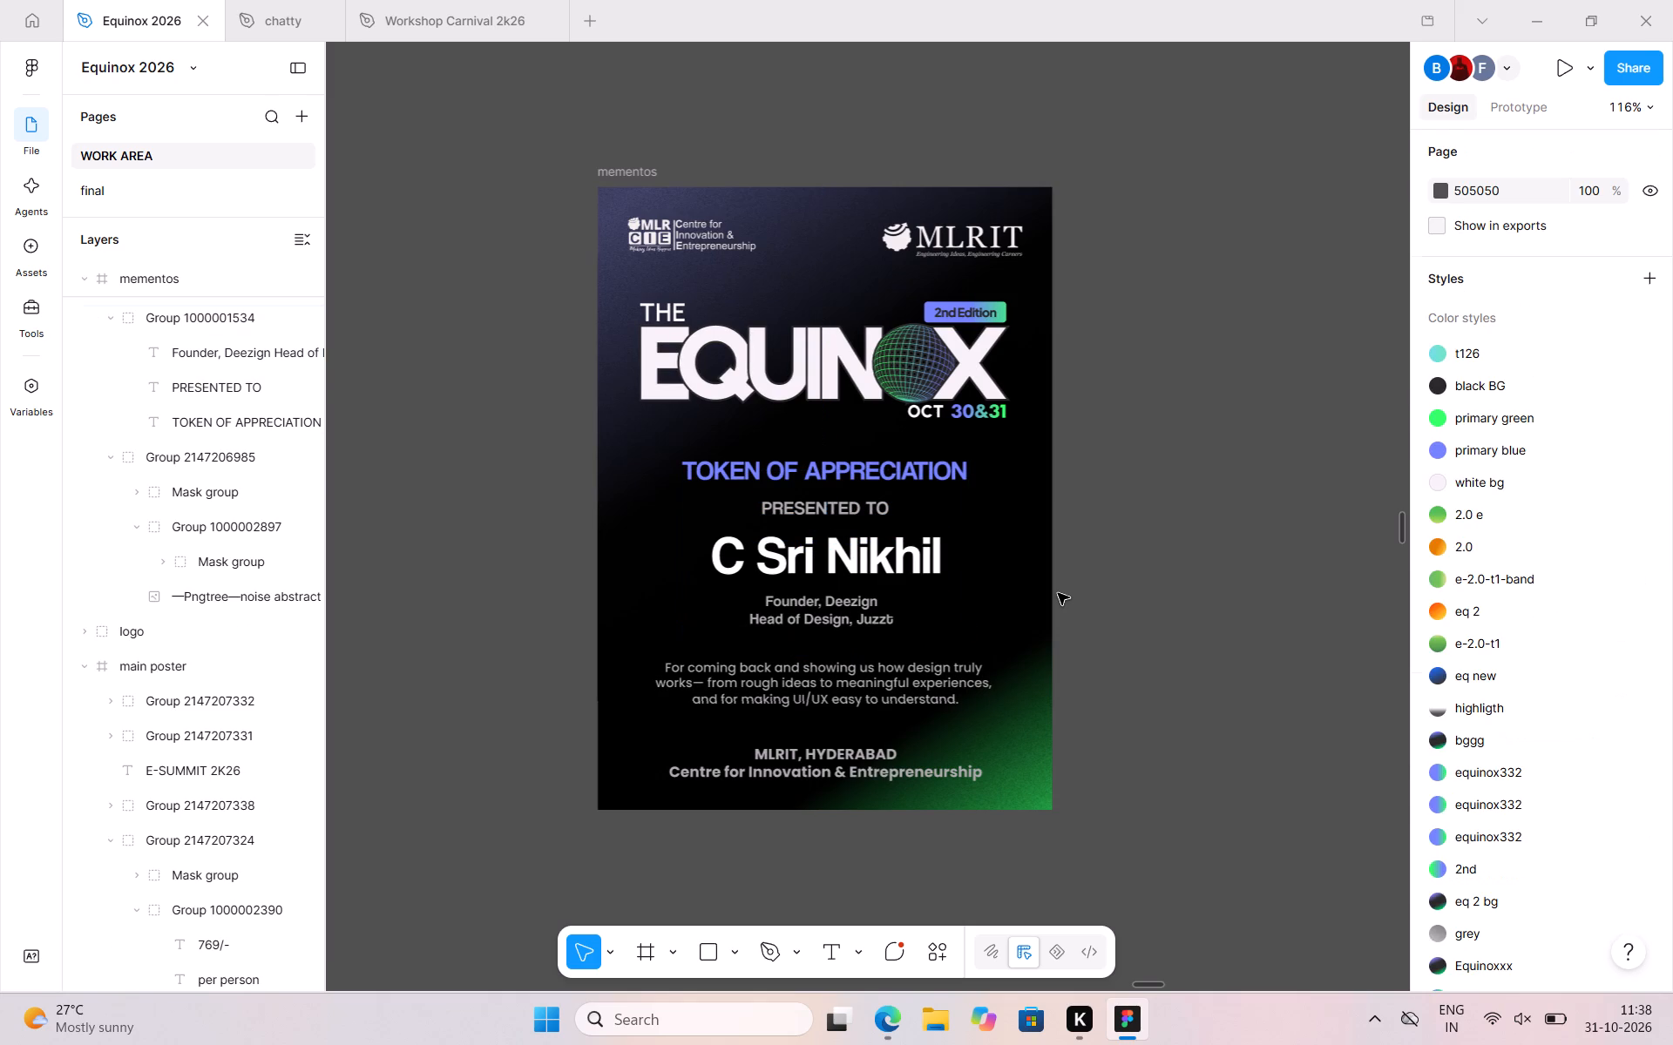
pyautogui.hotkey('ctrl', 'z')
pyautogui.hotkey('ctrl', 'z')
pyautogui.hotkey('ctrl', 'z')
pyautogui.hotkey('ctrl', 'z')
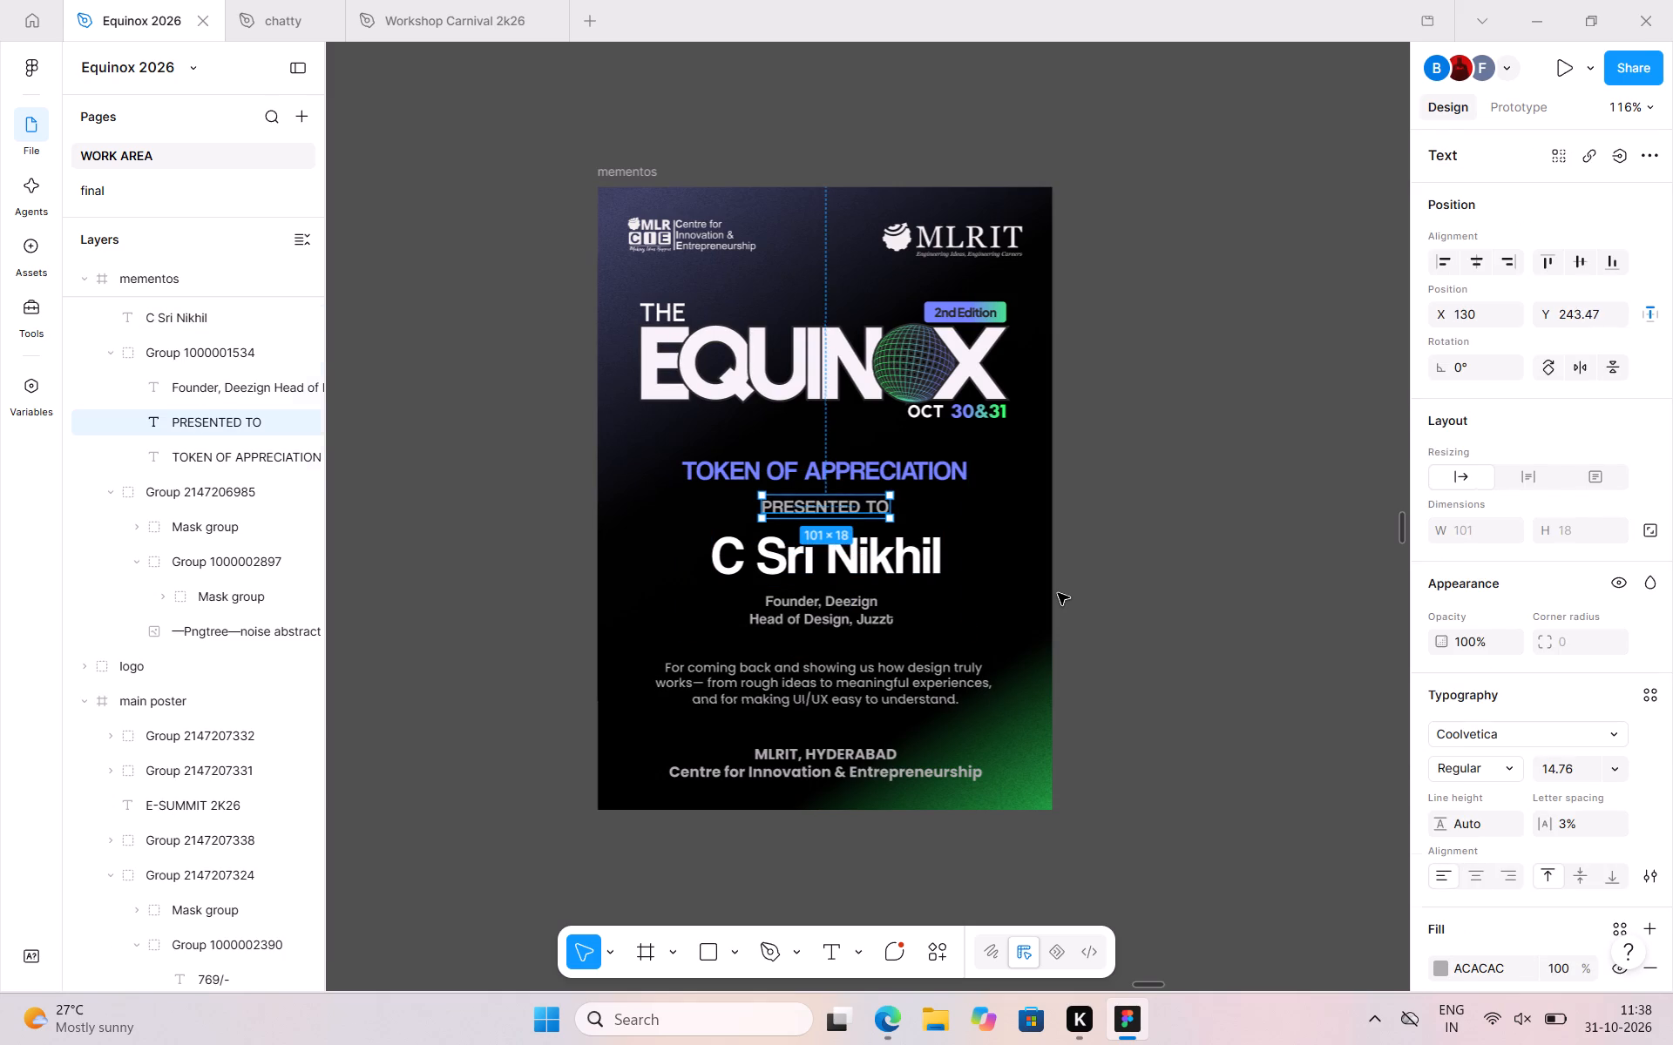
# Undo the blue and green recolouring of the TOKEN OF APPRECIATION heading, back to grey ACACAC, and deselect it.
pyautogui.hotkey('ctrl', 'z')
pyautogui.hotkey('ctrl', 'z')
pyautogui.hotkey('ctrl', 'z')
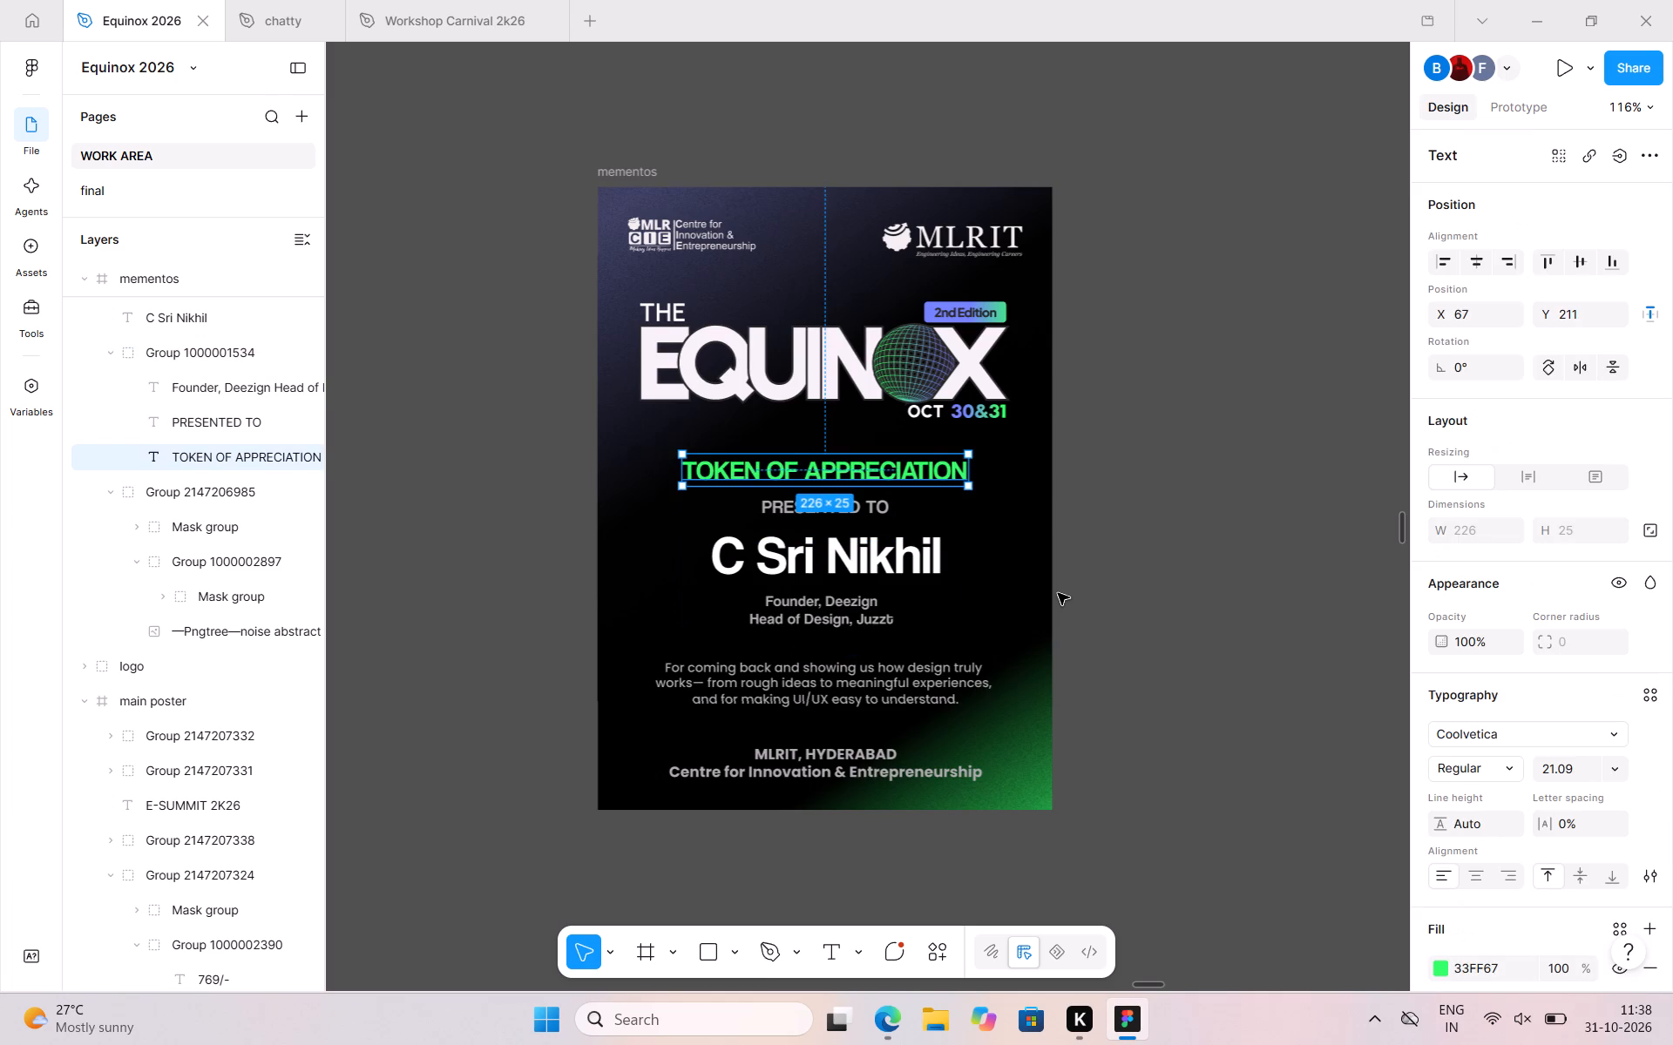
pyautogui.hotkey('ctrl', 'z')
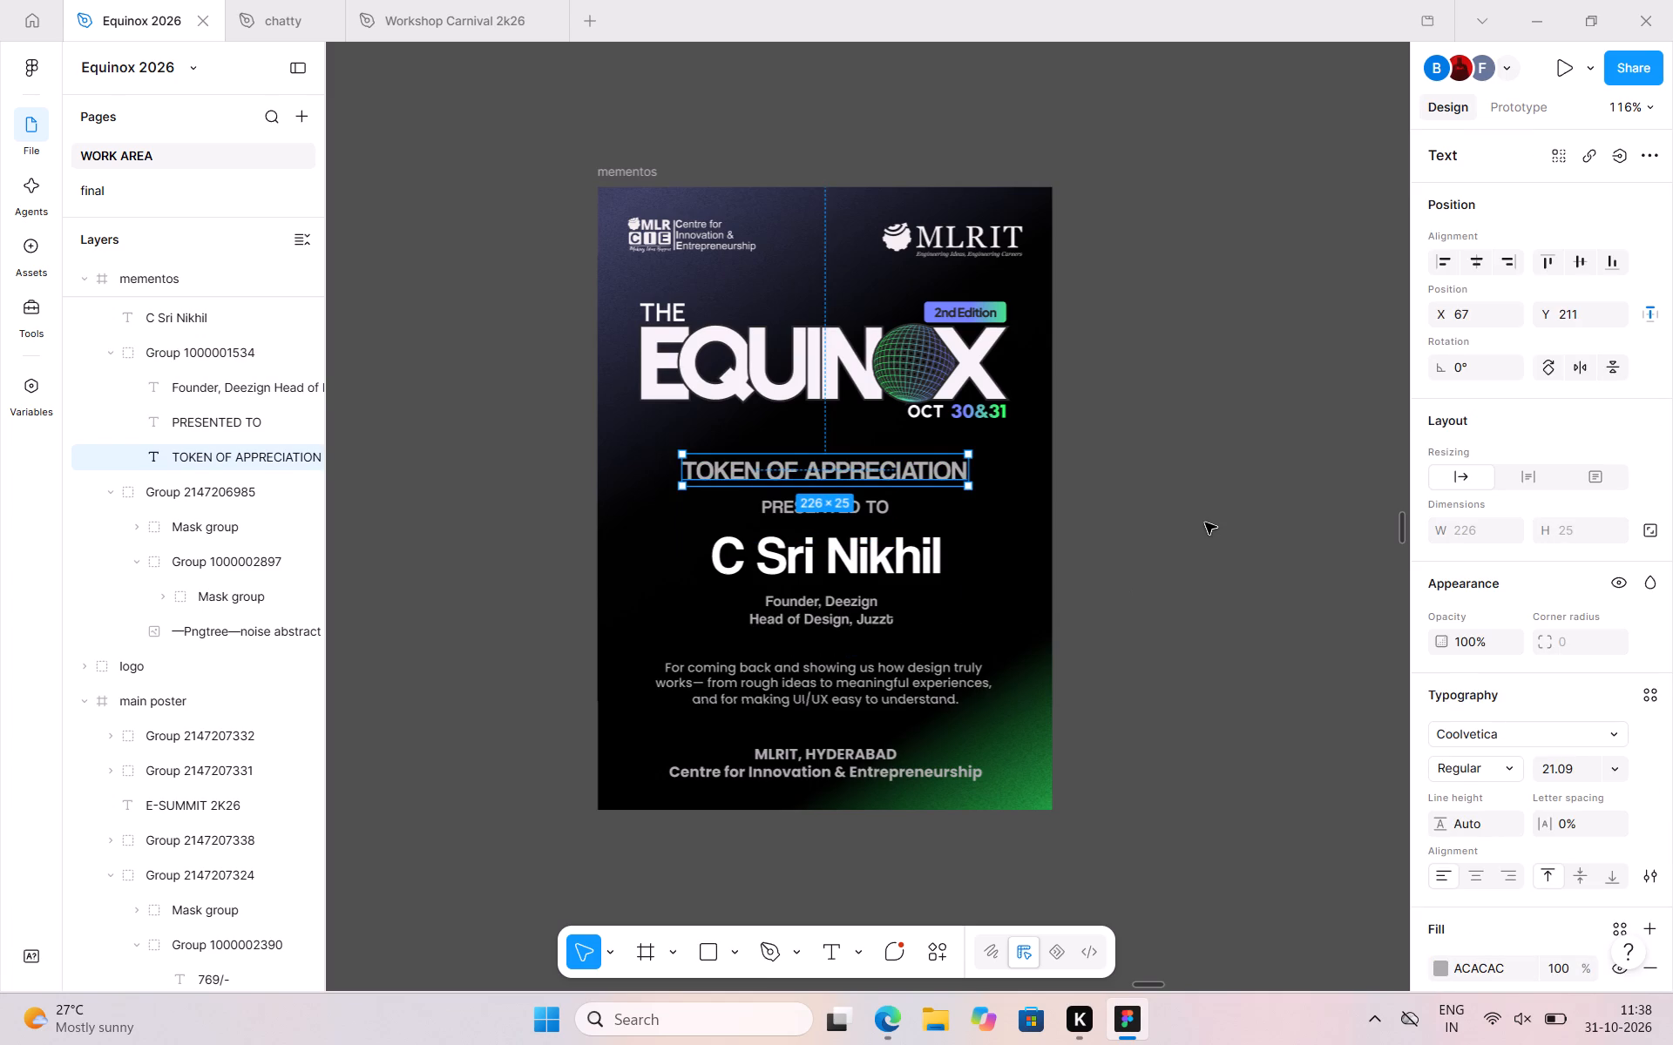
pyautogui.click(1207, 520)
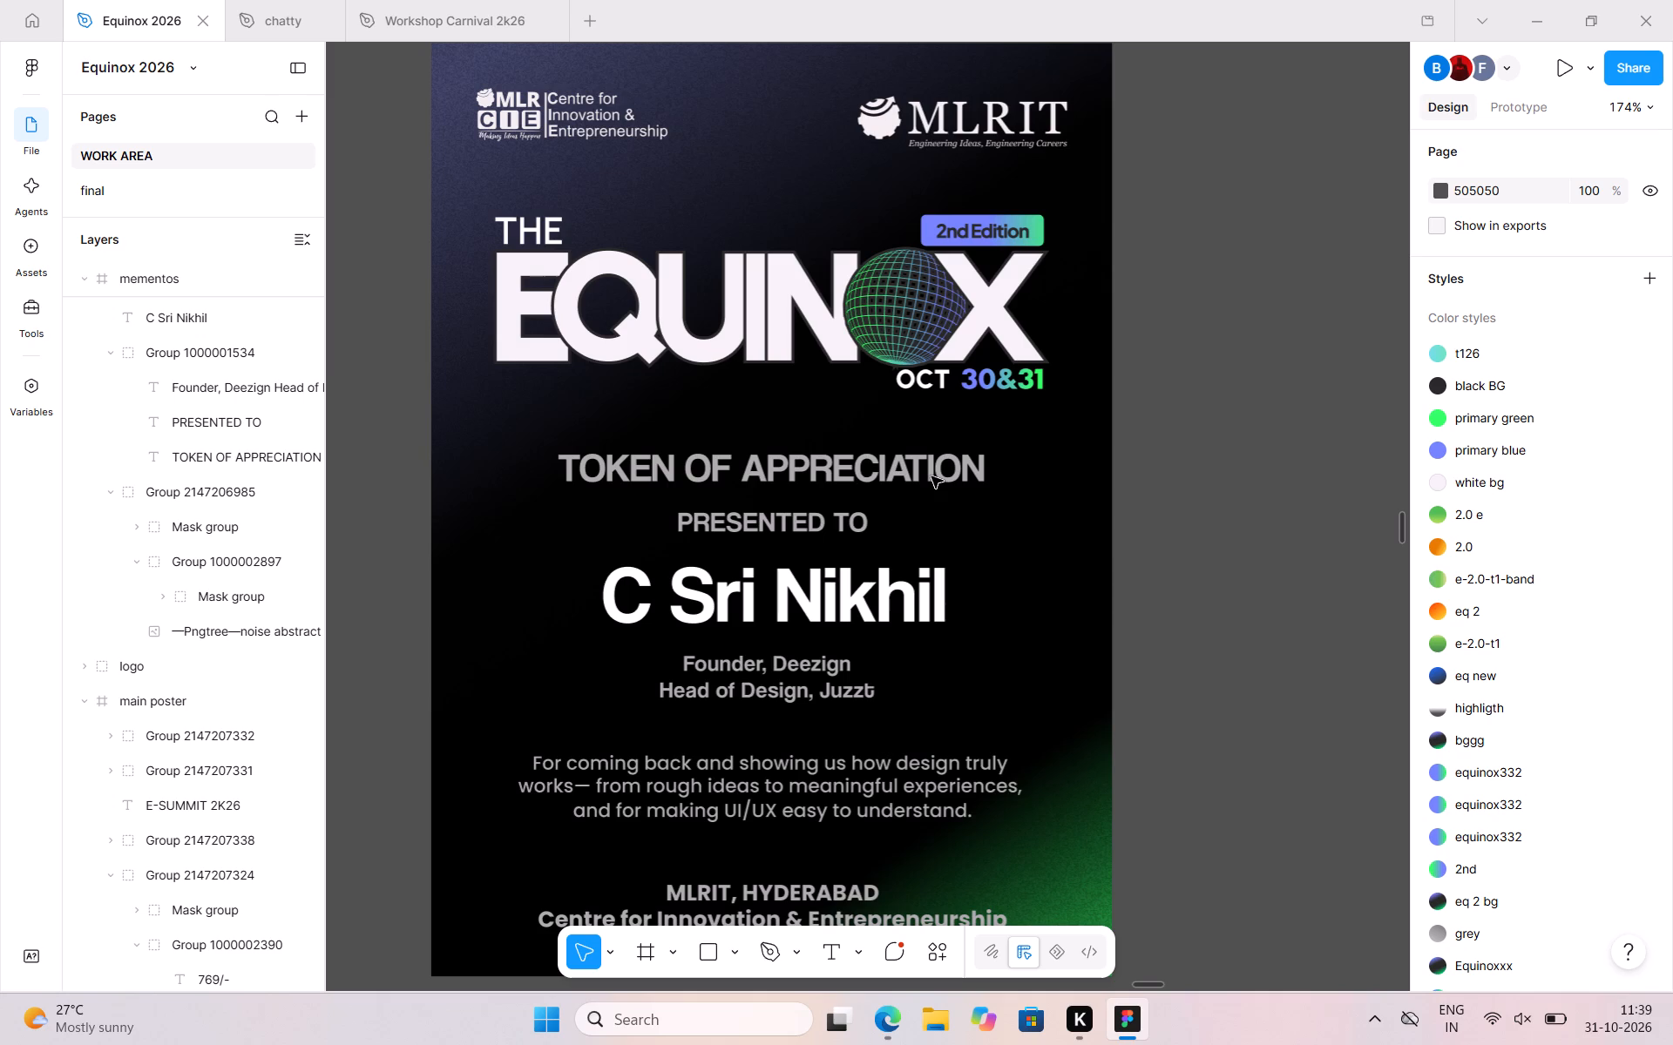
# Choose a lighter font weight for the memento's MLRIT, HYDERABAD footer text, trying SemiBold.
pyautogui.scroll(-1, 931, 476)
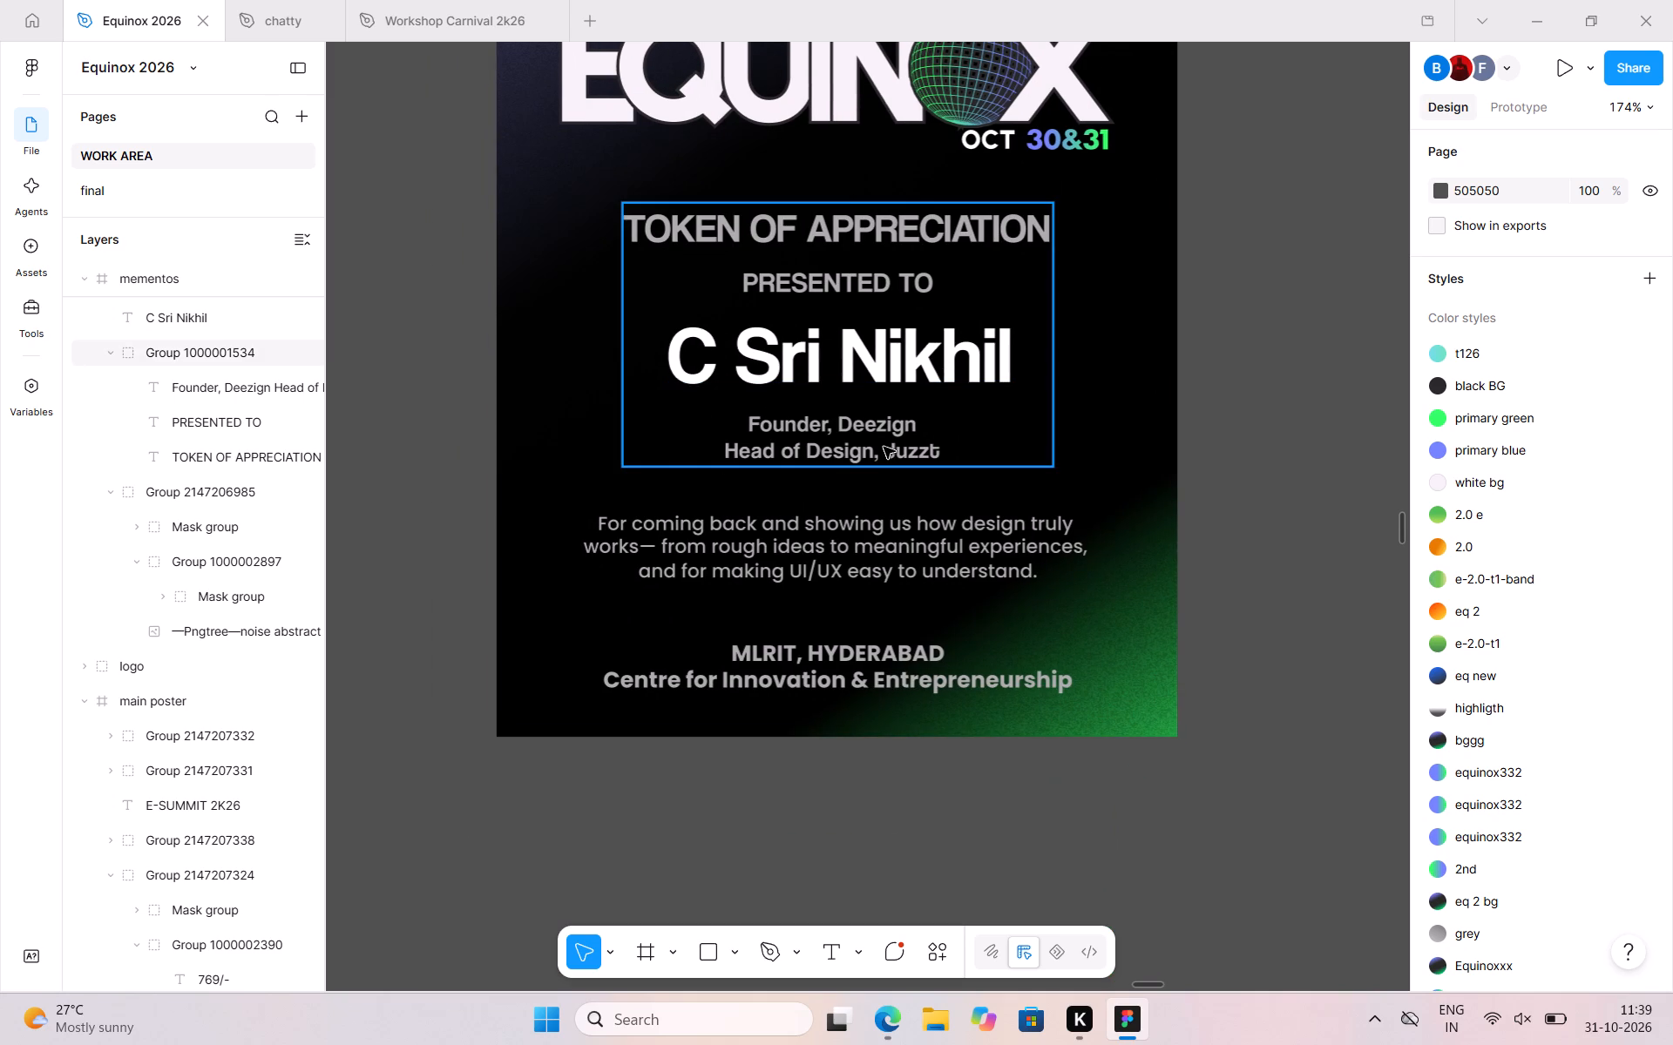
pyautogui.scroll(2, 884, 447)
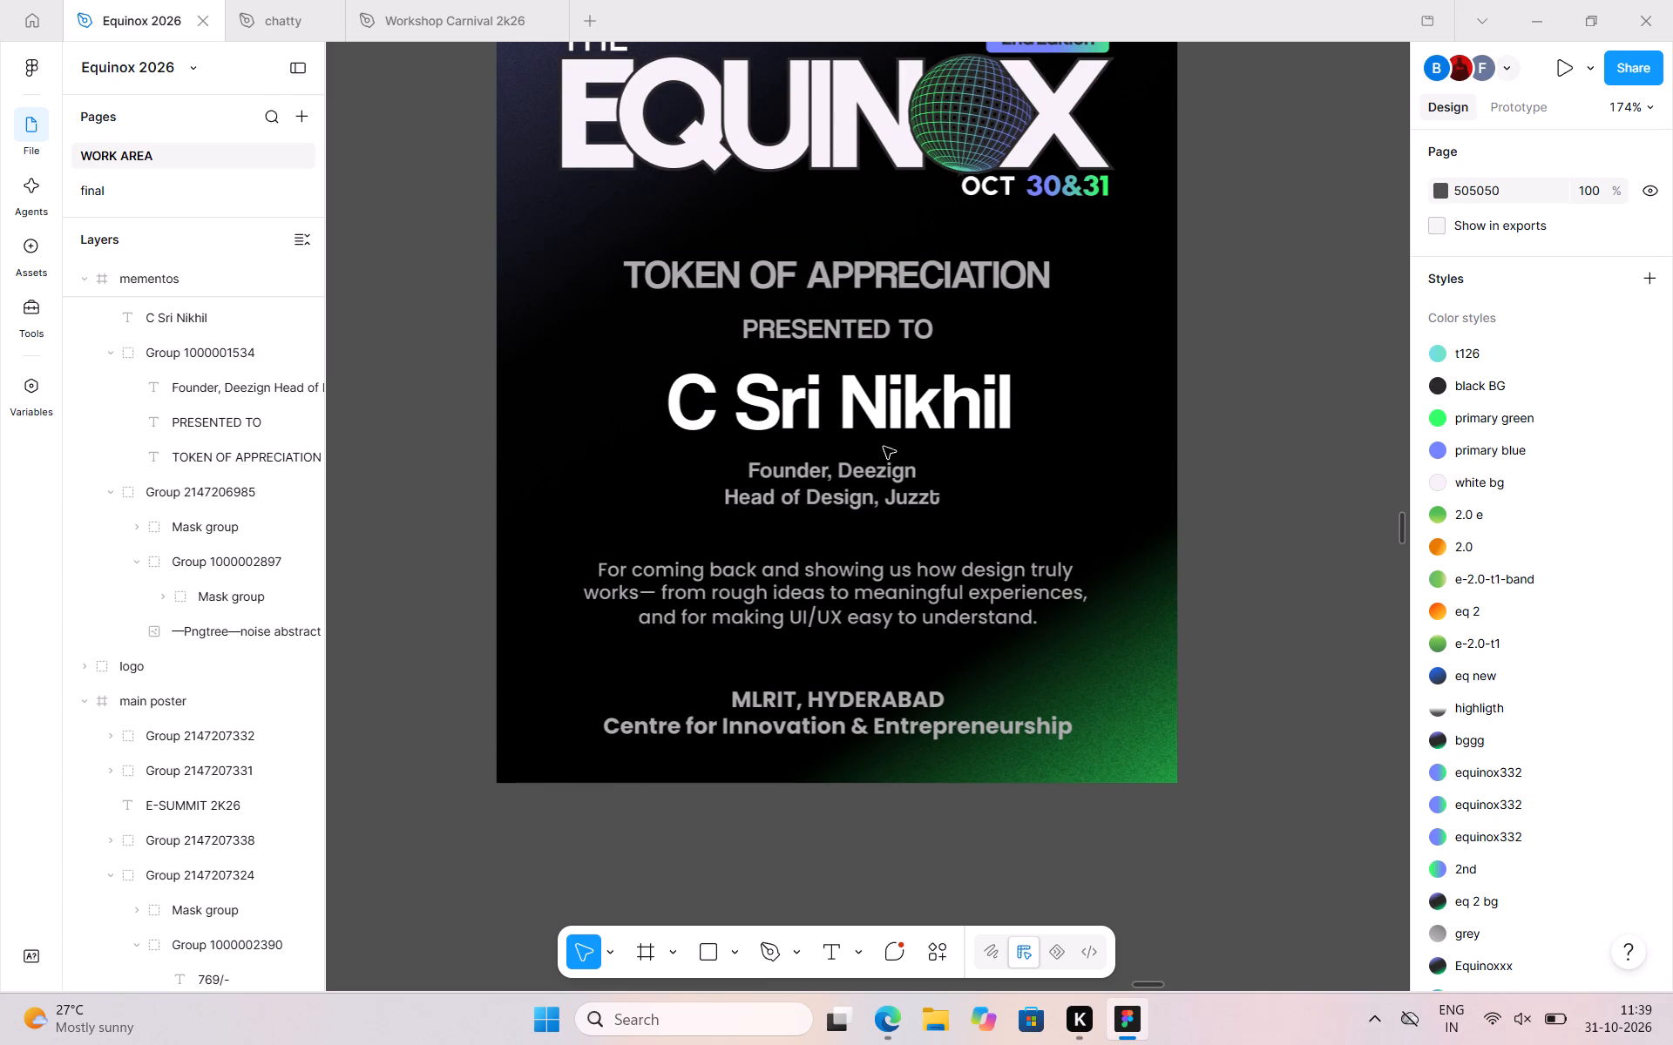
pyautogui.scroll(1, 884, 447)
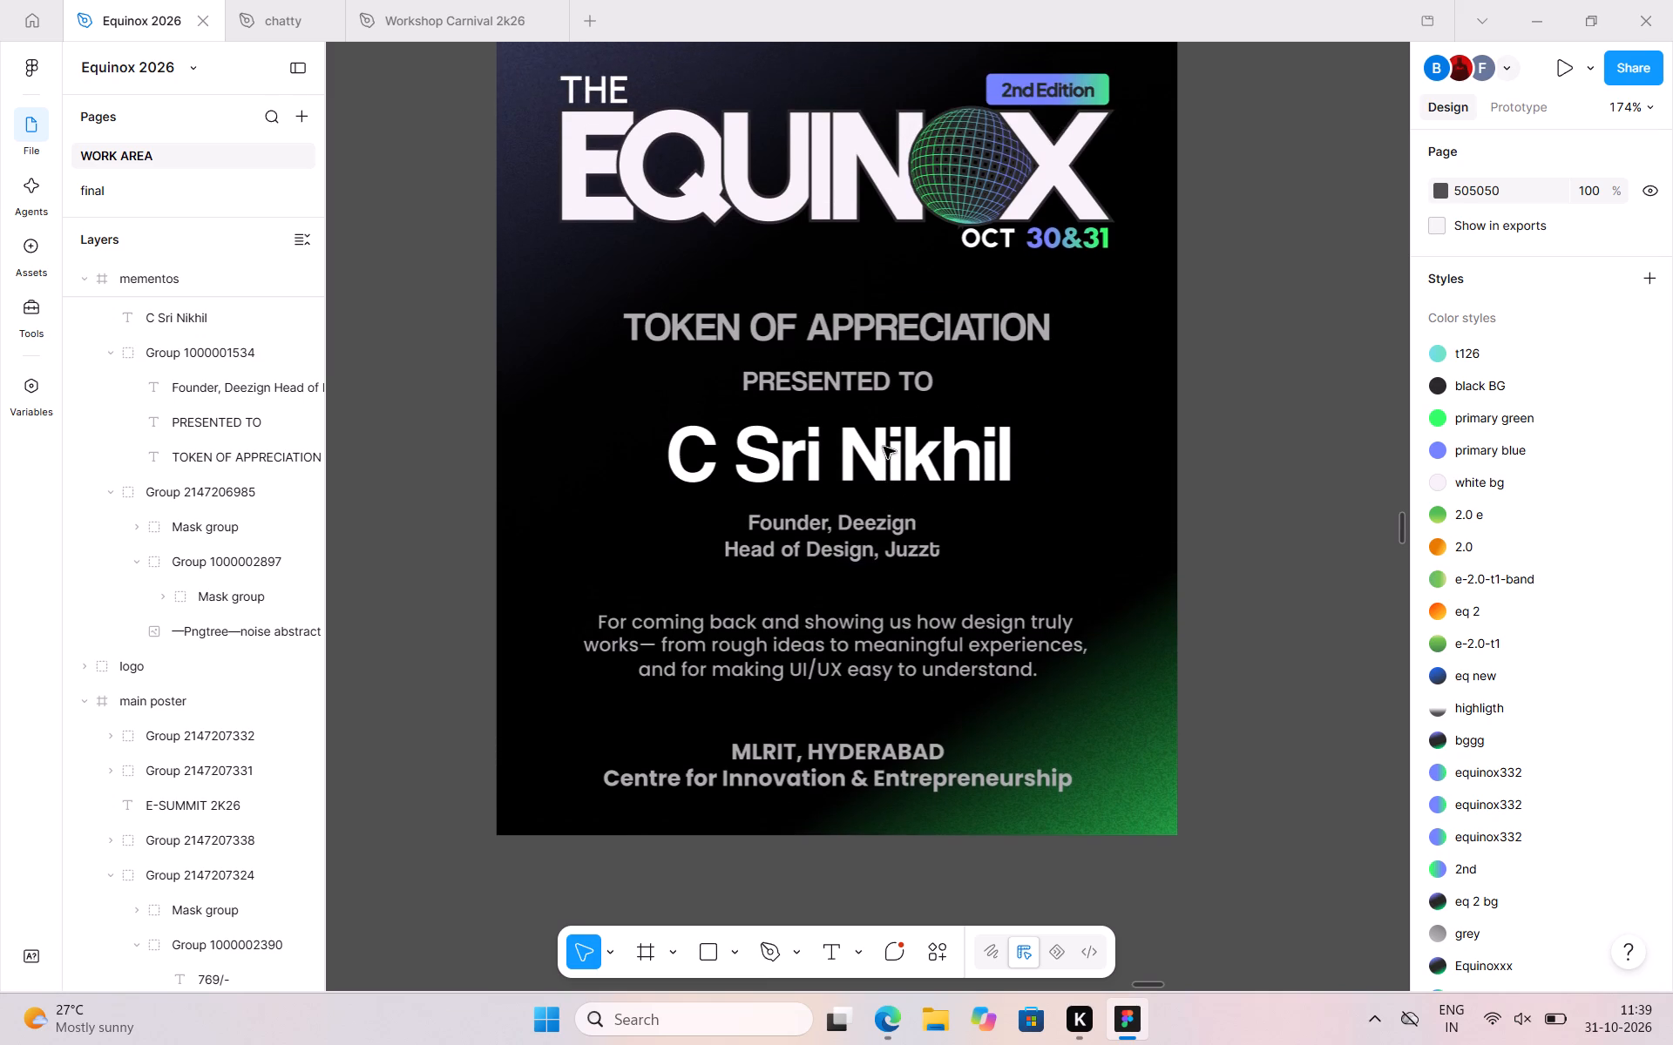
pyautogui.scroll(1, 884, 447)
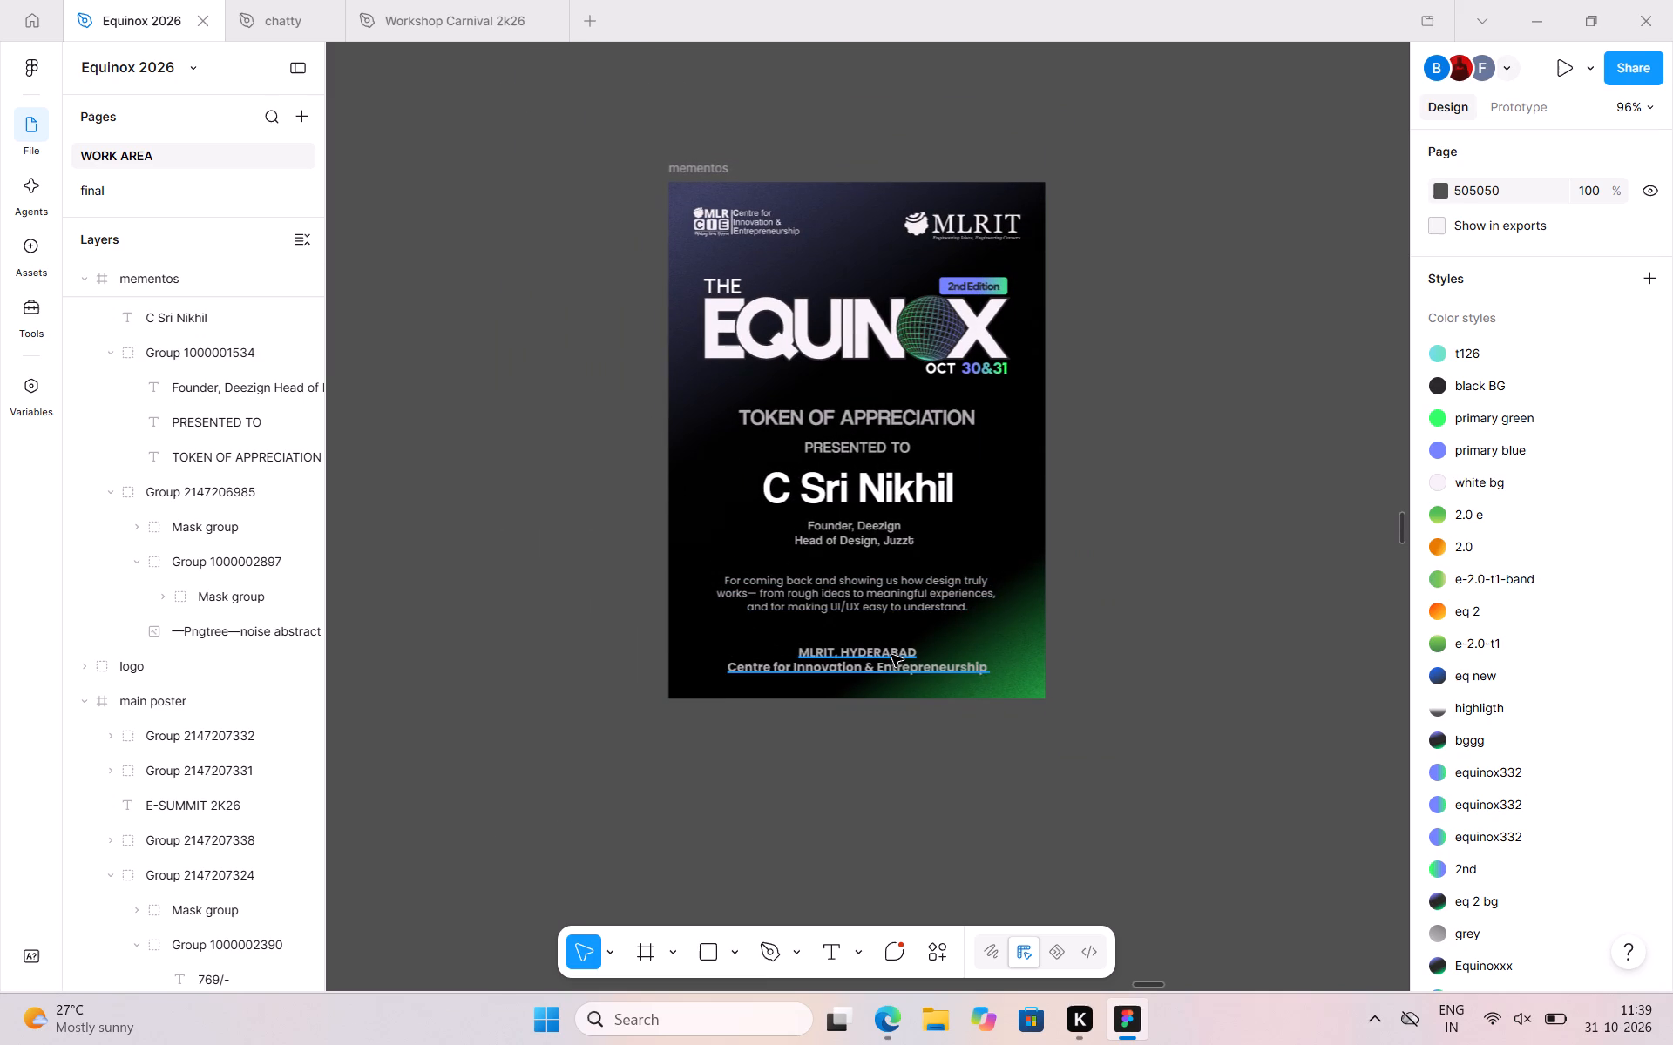
pyautogui.click(891, 655)
pyautogui.scroll(-2, 1487, 789)
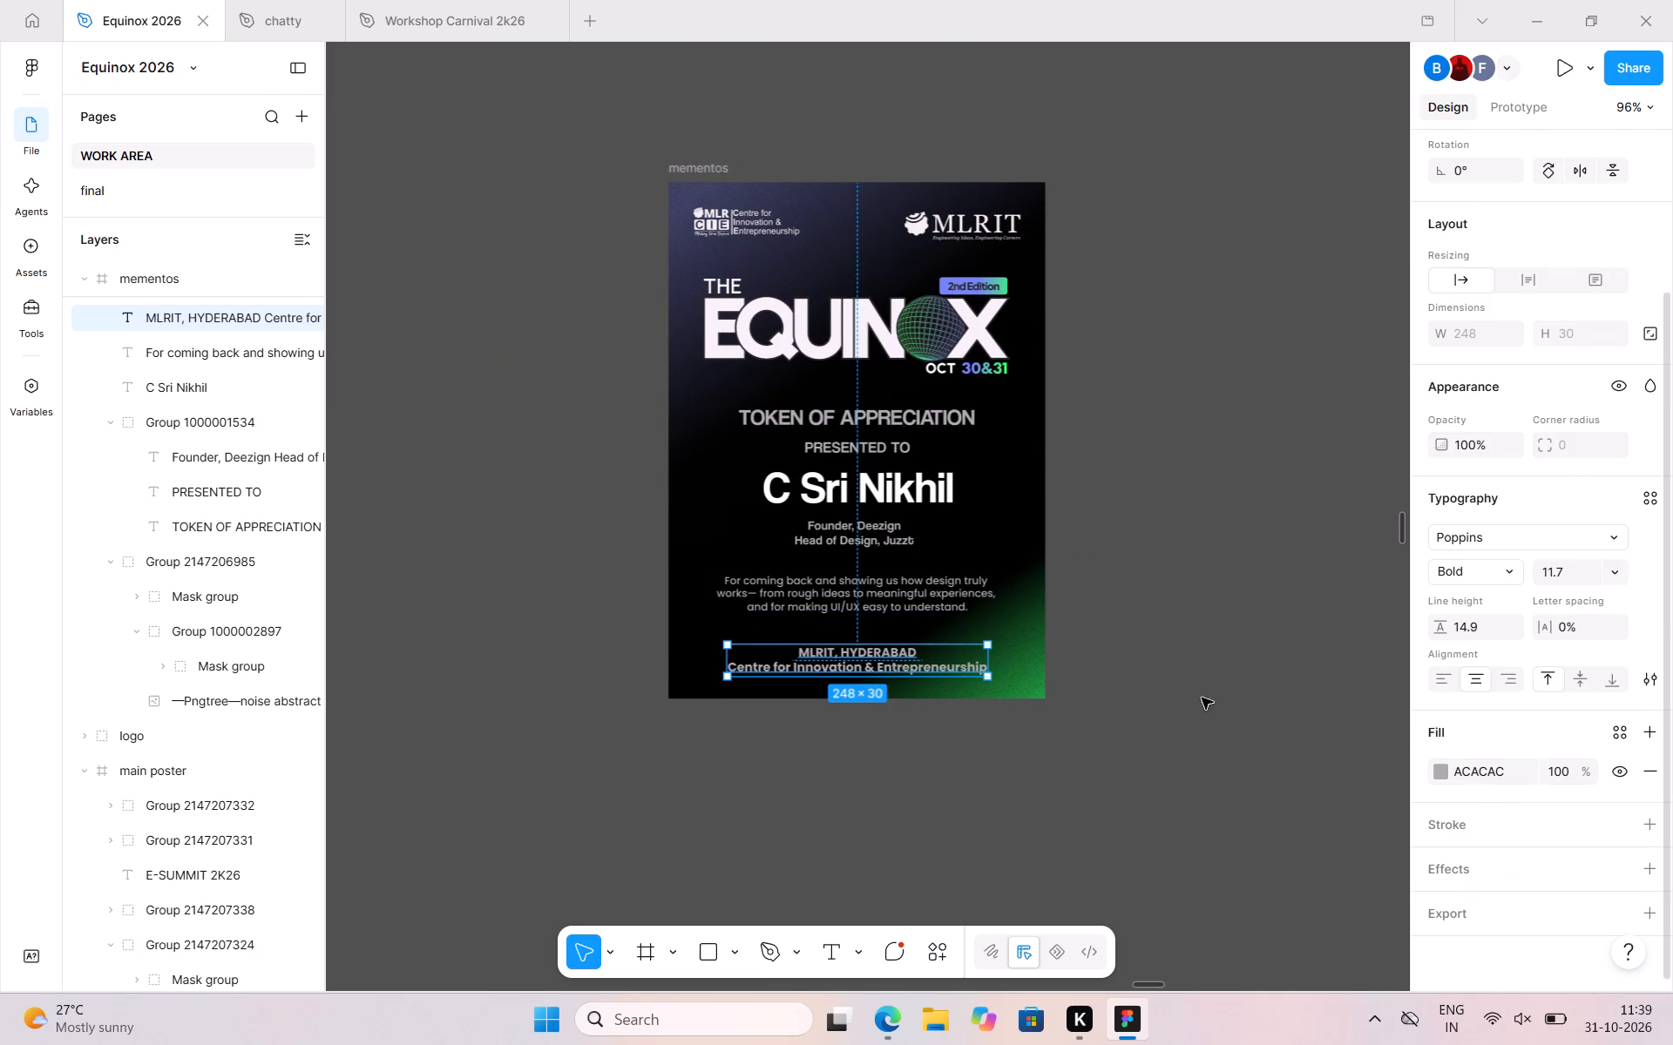
pyautogui.click(937, 587)
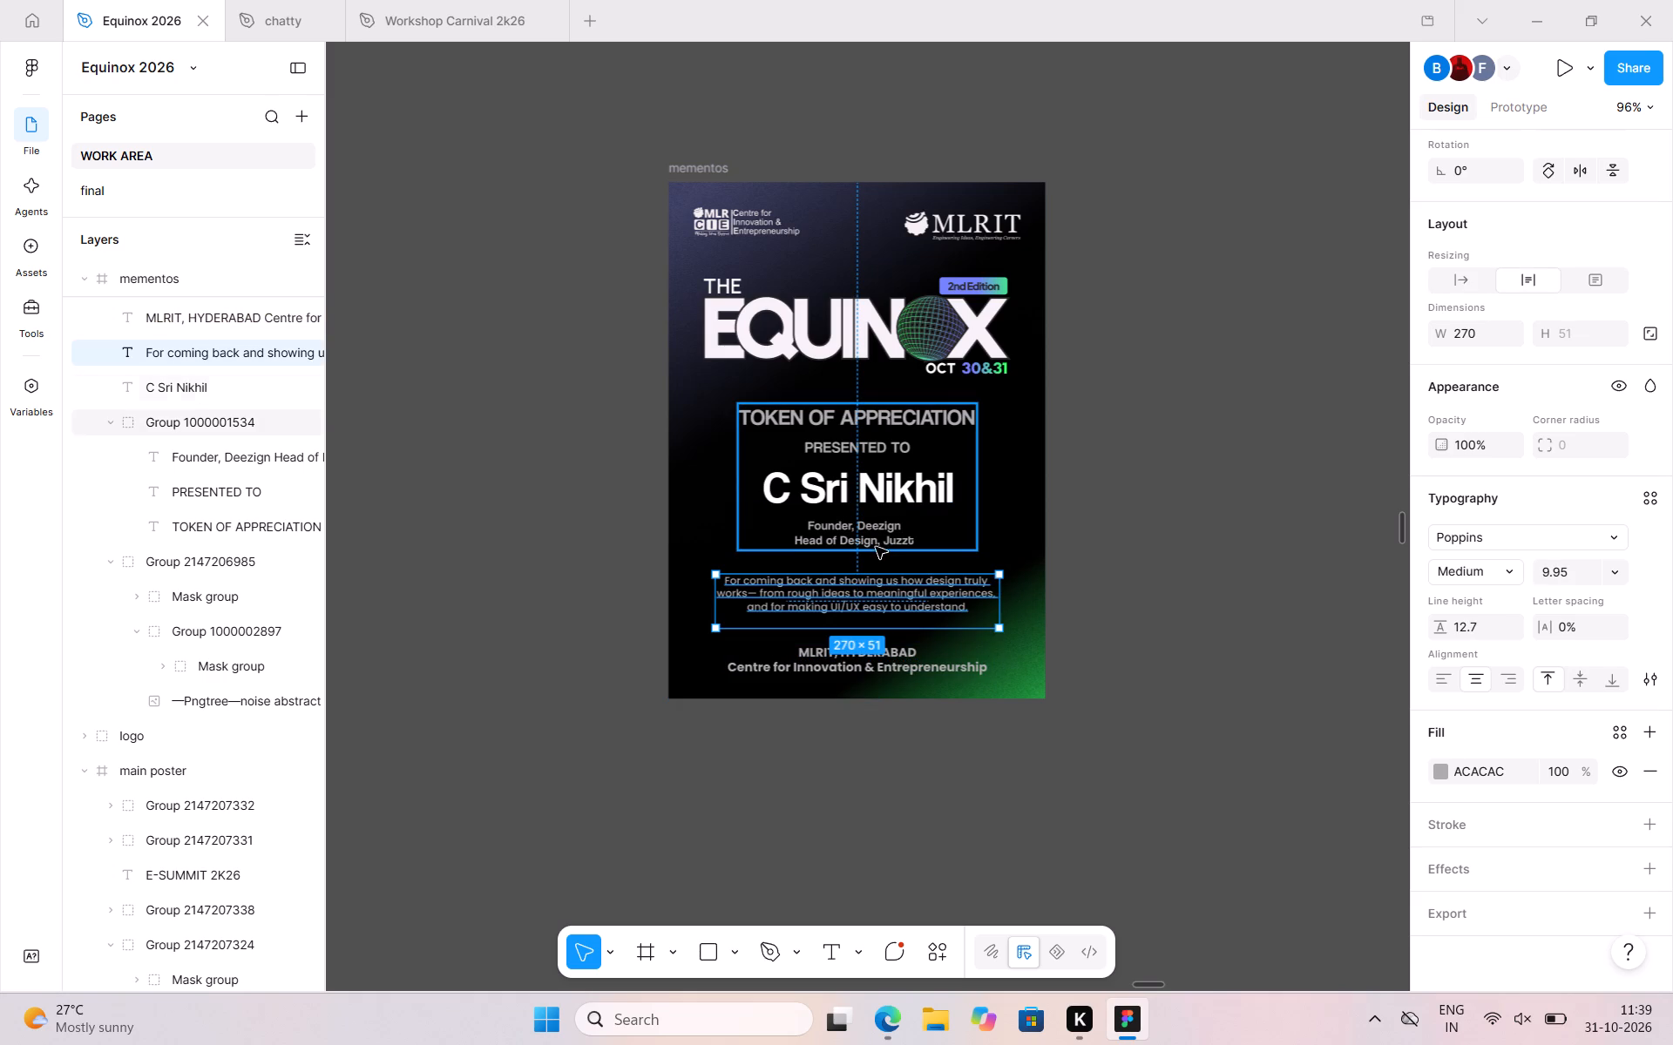
pyautogui.click(917, 671)
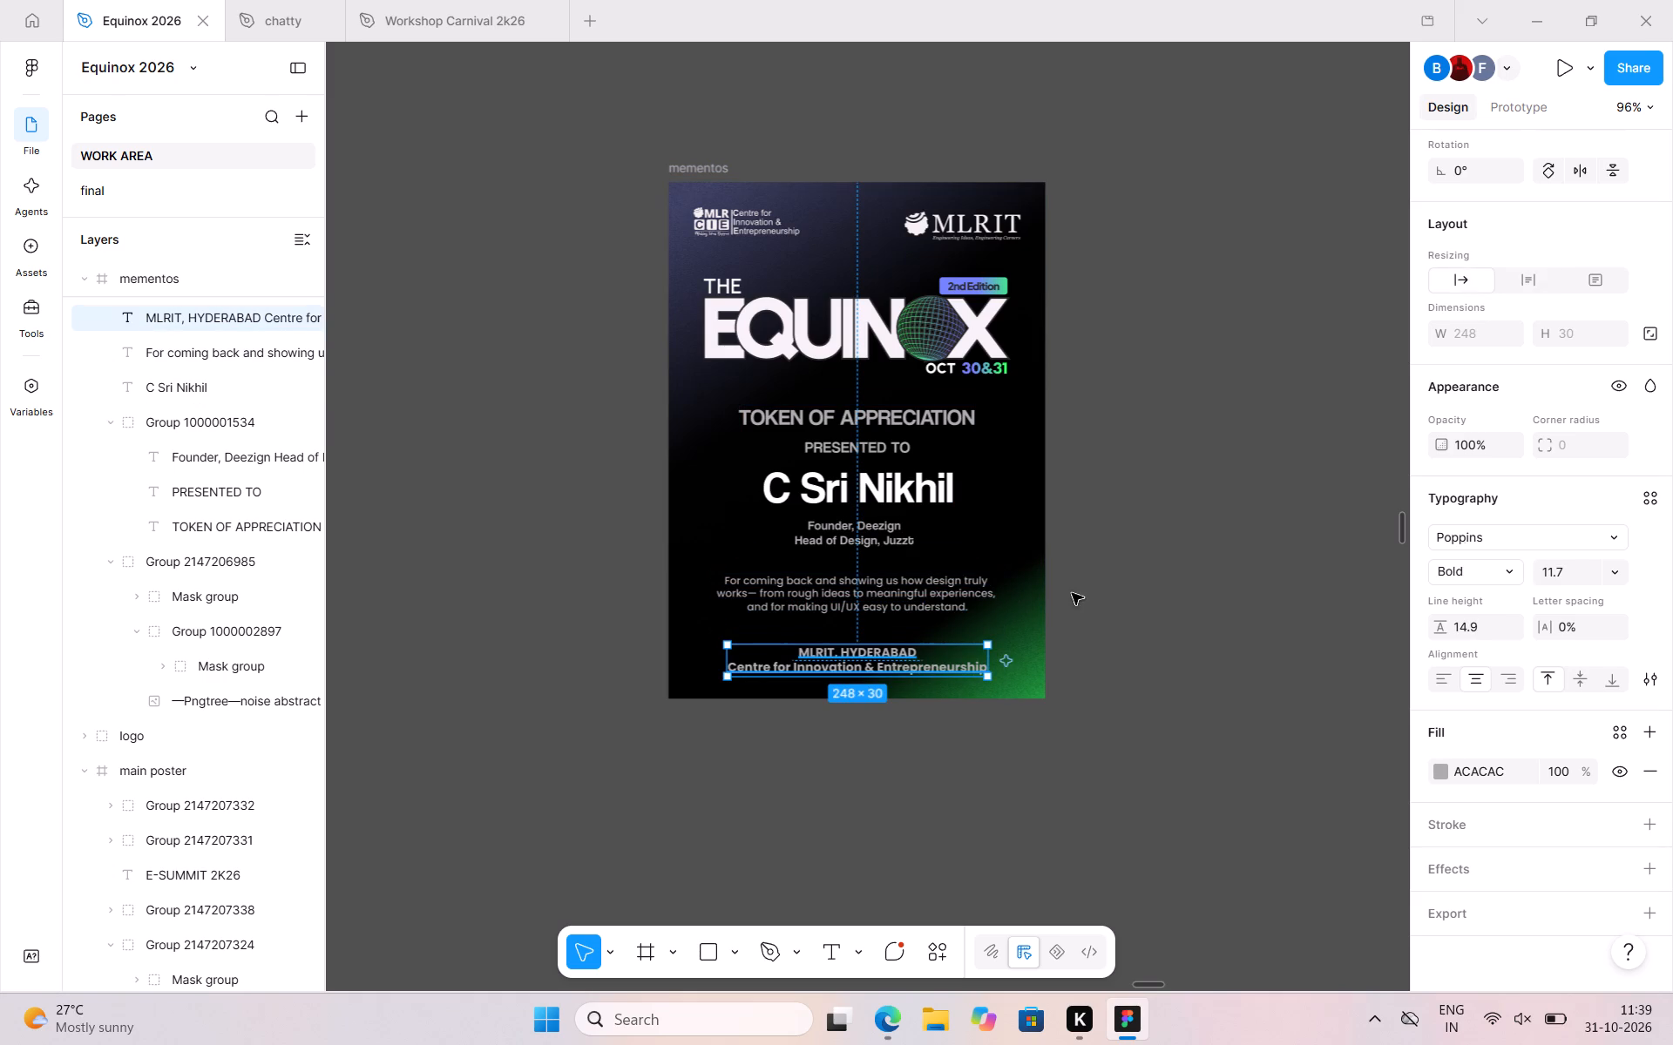
pyautogui.click(1500, 576)
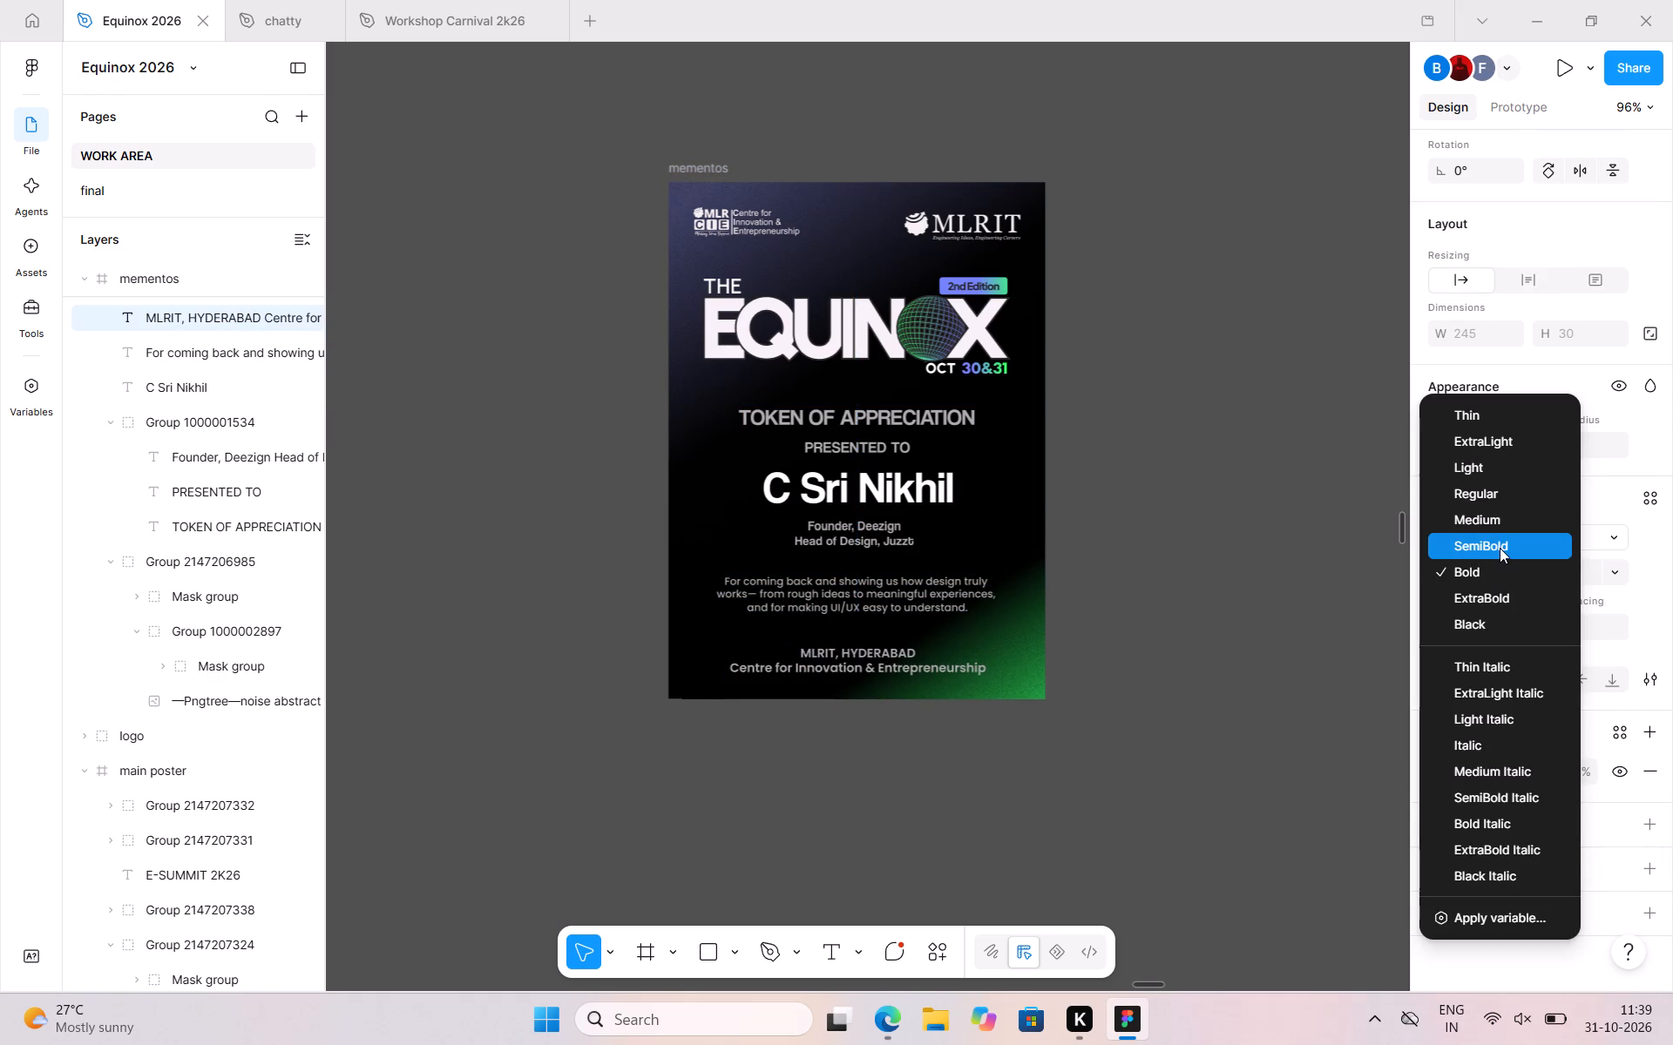
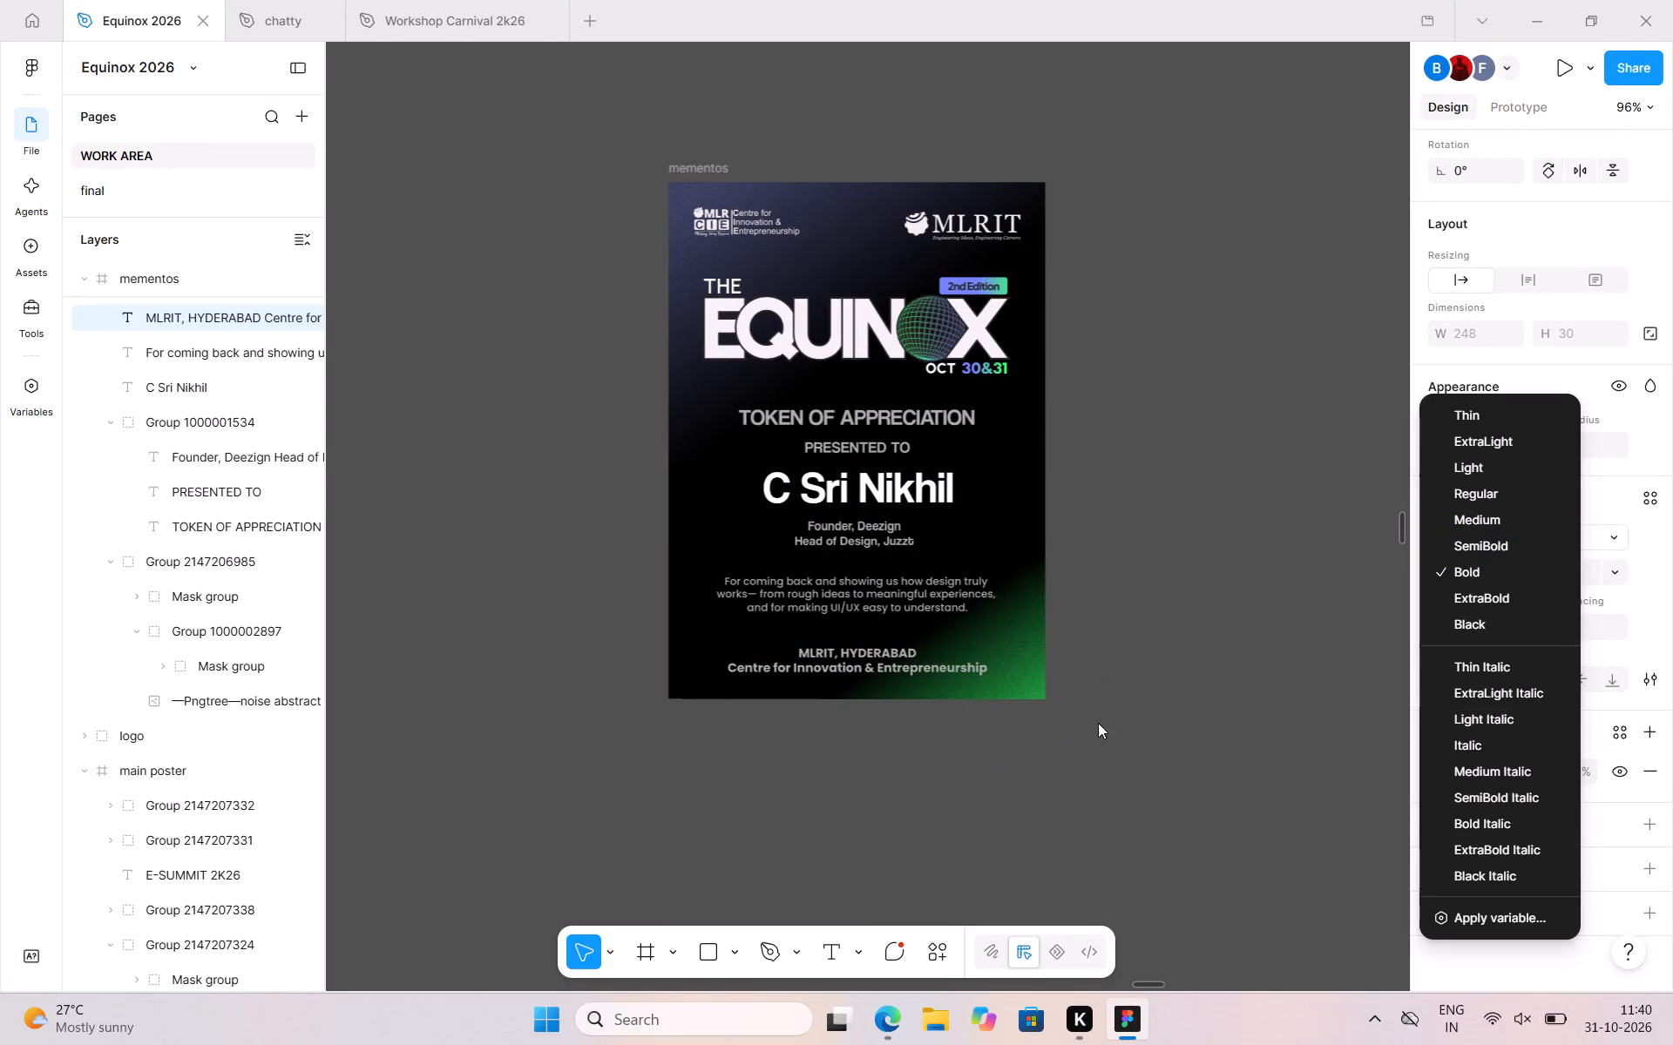
# Set the font weight of the memento's MLRIT, HYDERABAD footer text to Medium.
pyautogui.click(1500, 516)
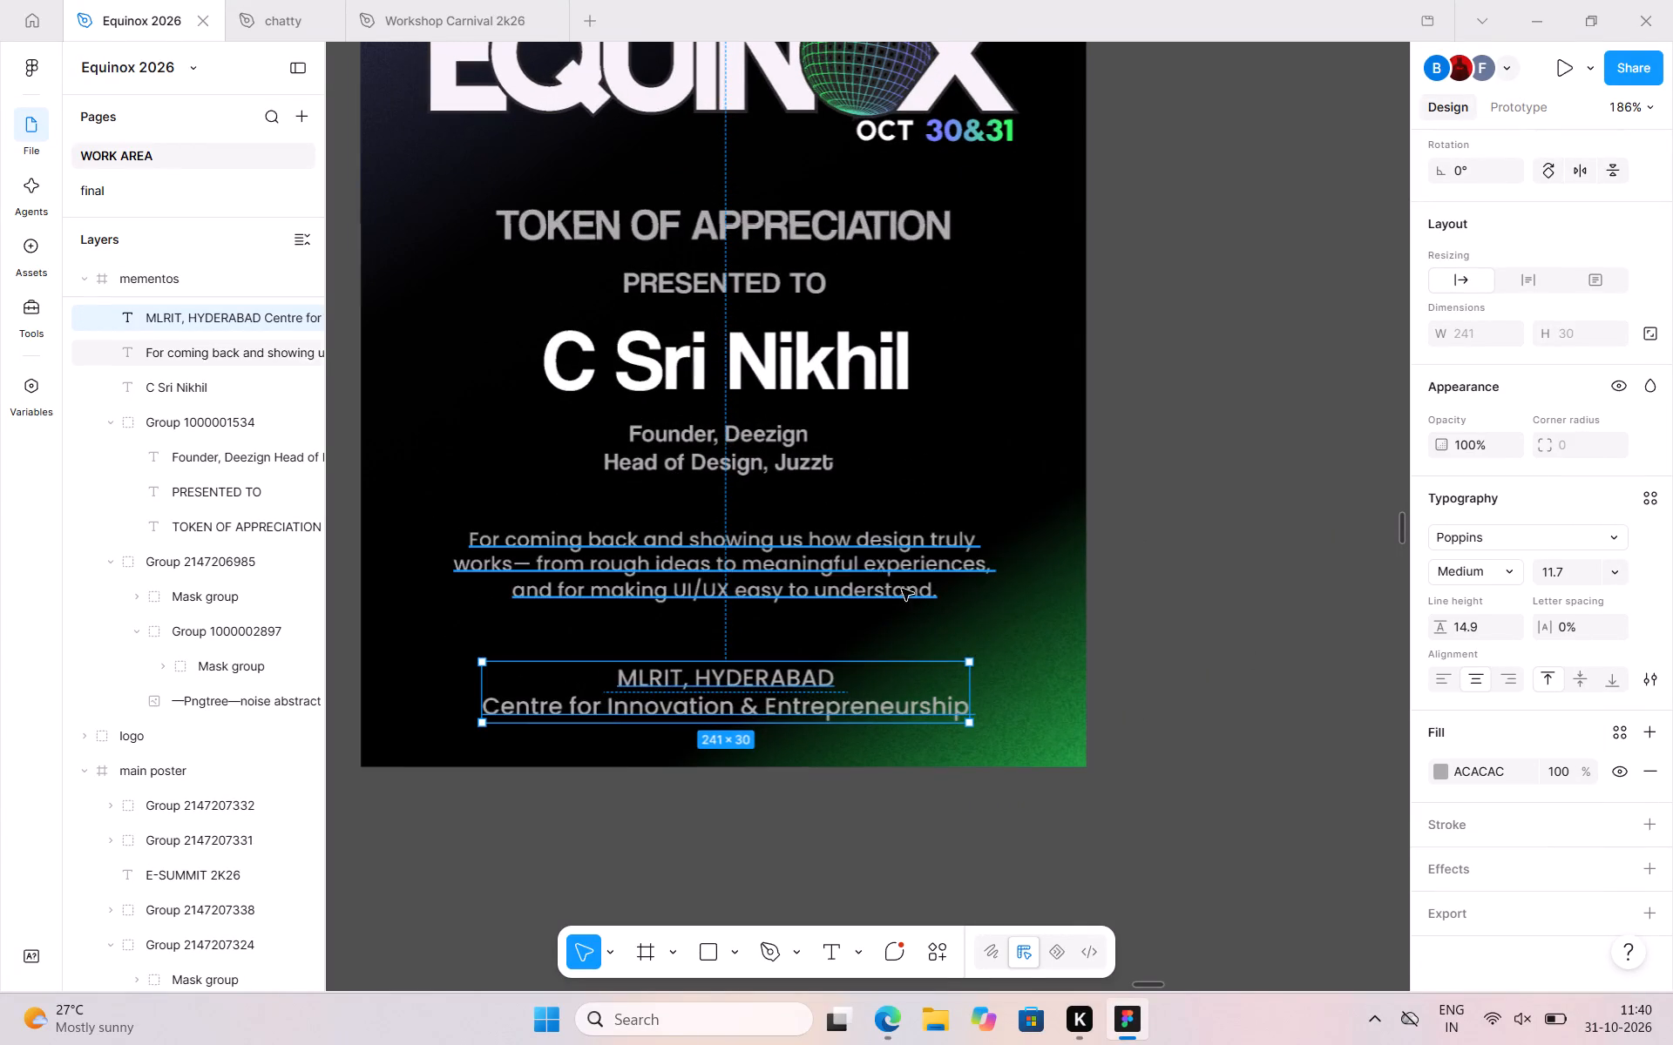
# Compare the typography of the memento's description paragraph, footer, PRESENTED TO and TOKEN OF APPRECIATION texts, leaving nothing selected.
pyautogui.click(846, 563)
pyautogui.click(868, 703)
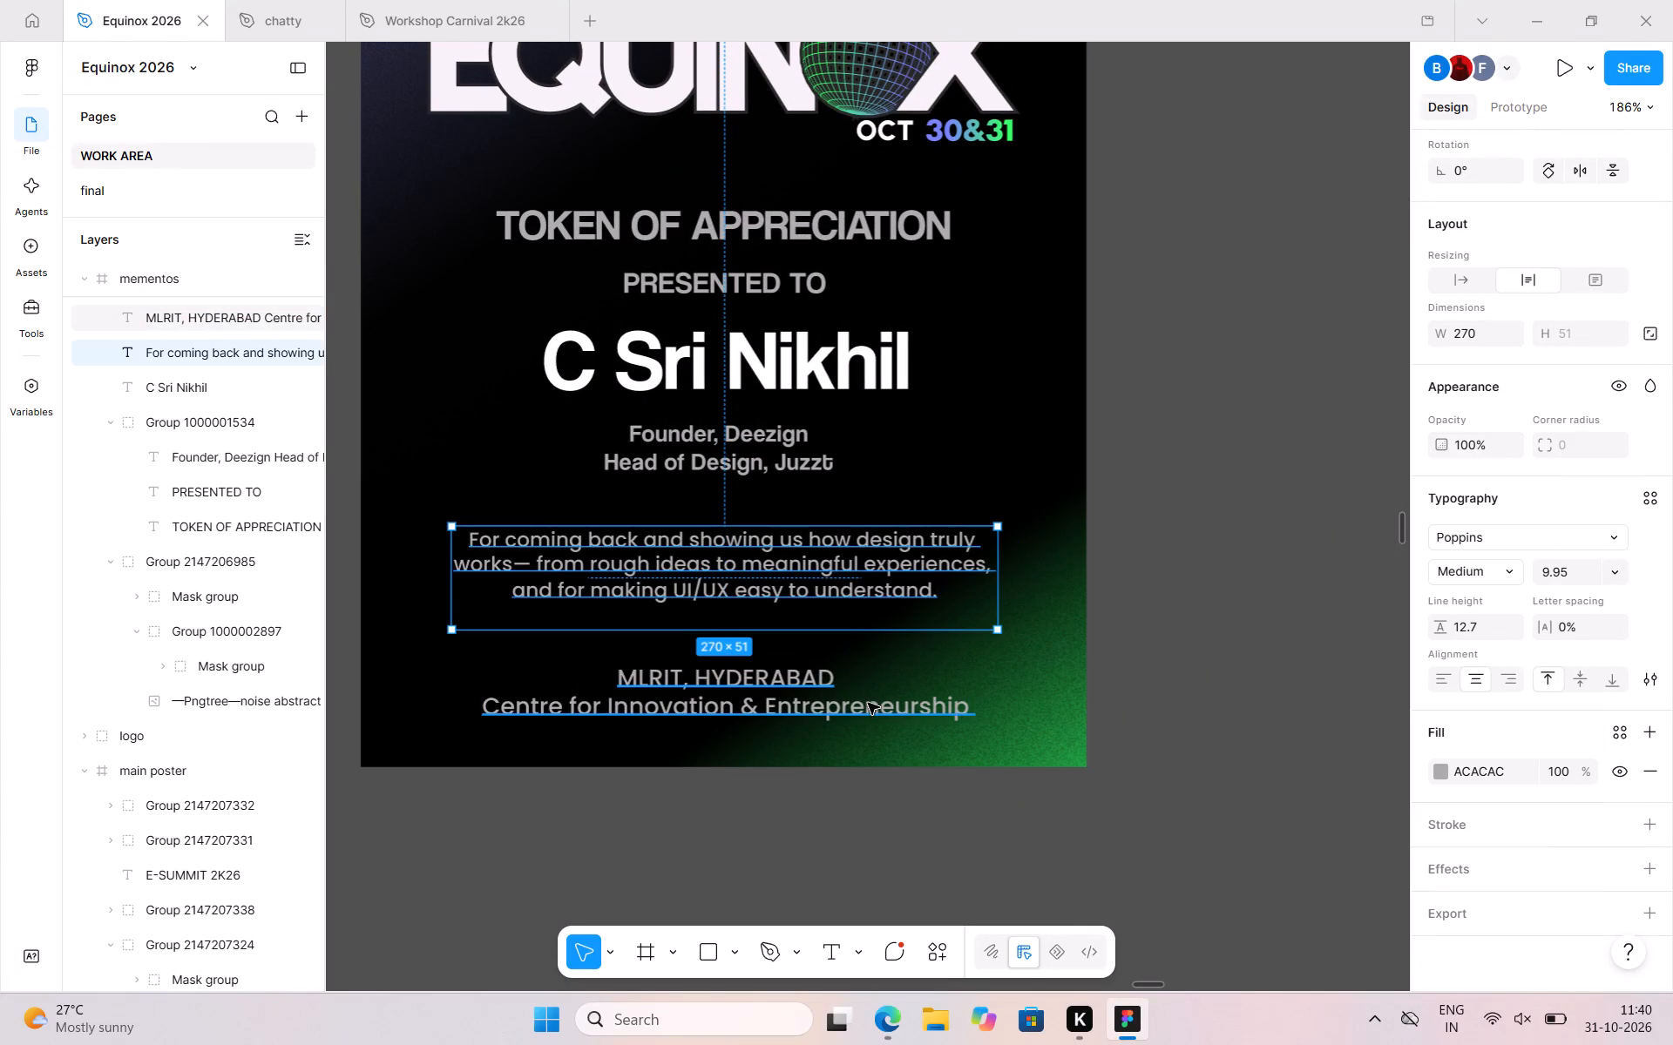
pyautogui.hscroll(1, 868, 703)
pyautogui.scroll(1, 868, 703)
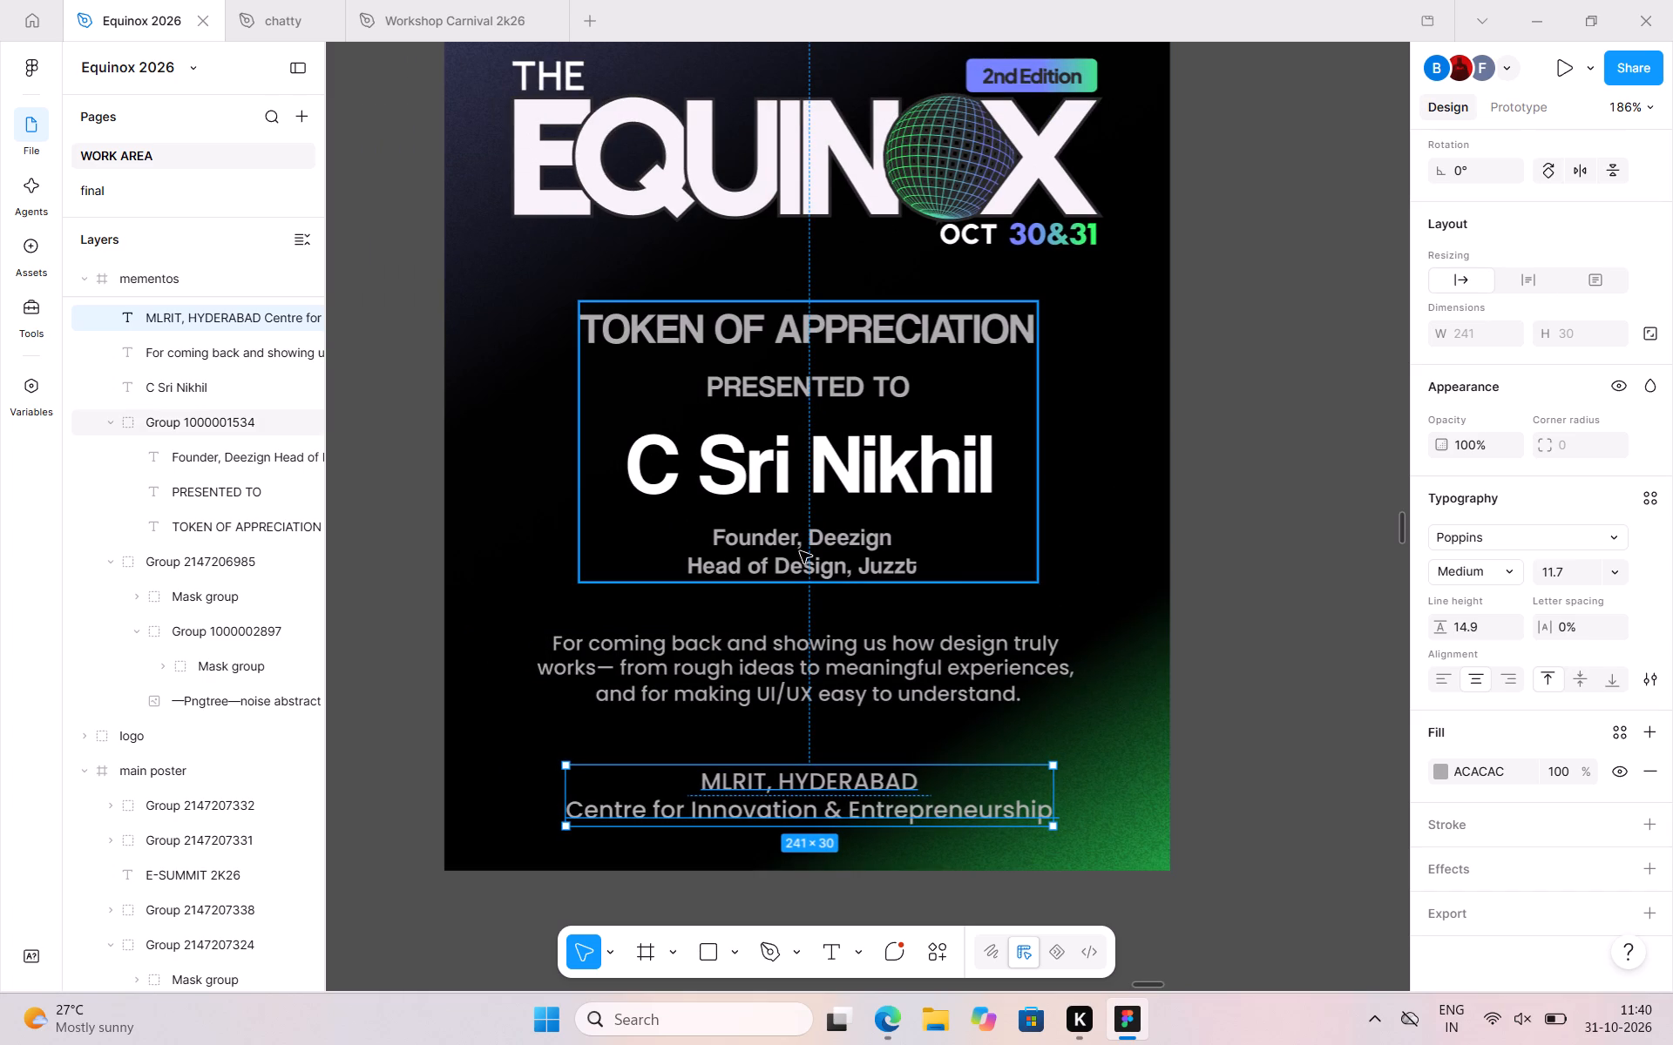
pyautogui.doubleClick(830, 378)
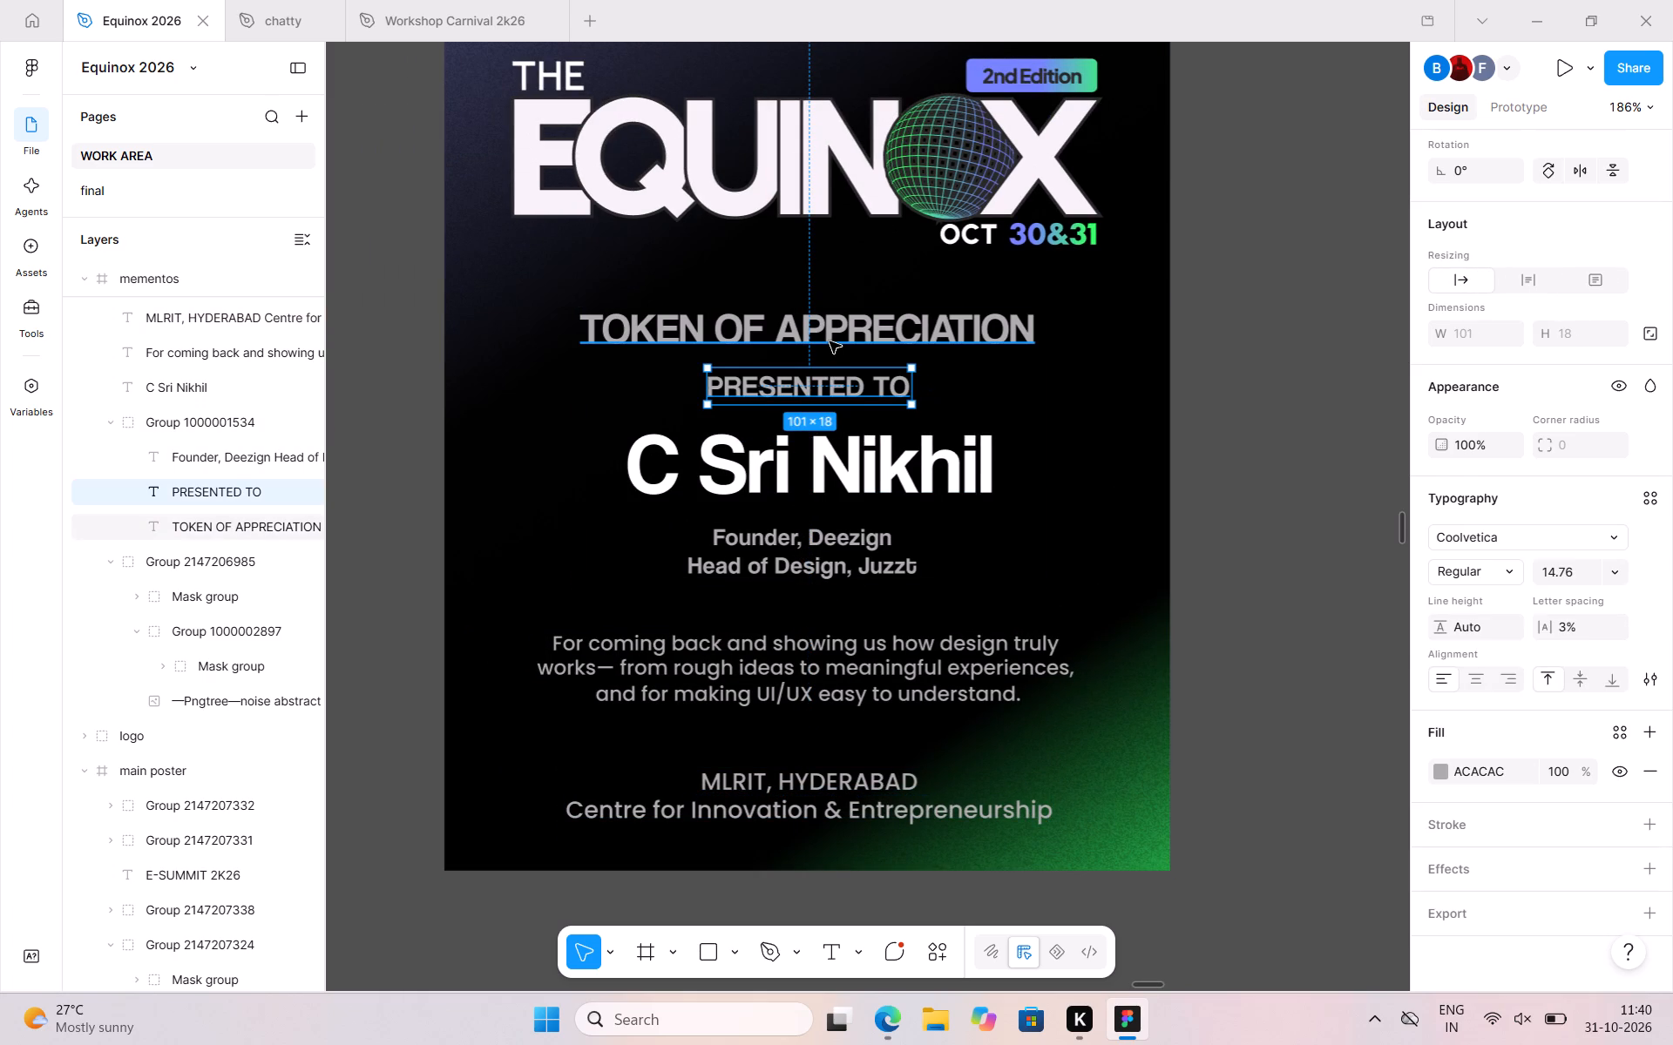
pyautogui.click(830, 341)
pyautogui.hscroll(1, 830, 341)
pyautogui.click(409, 320)
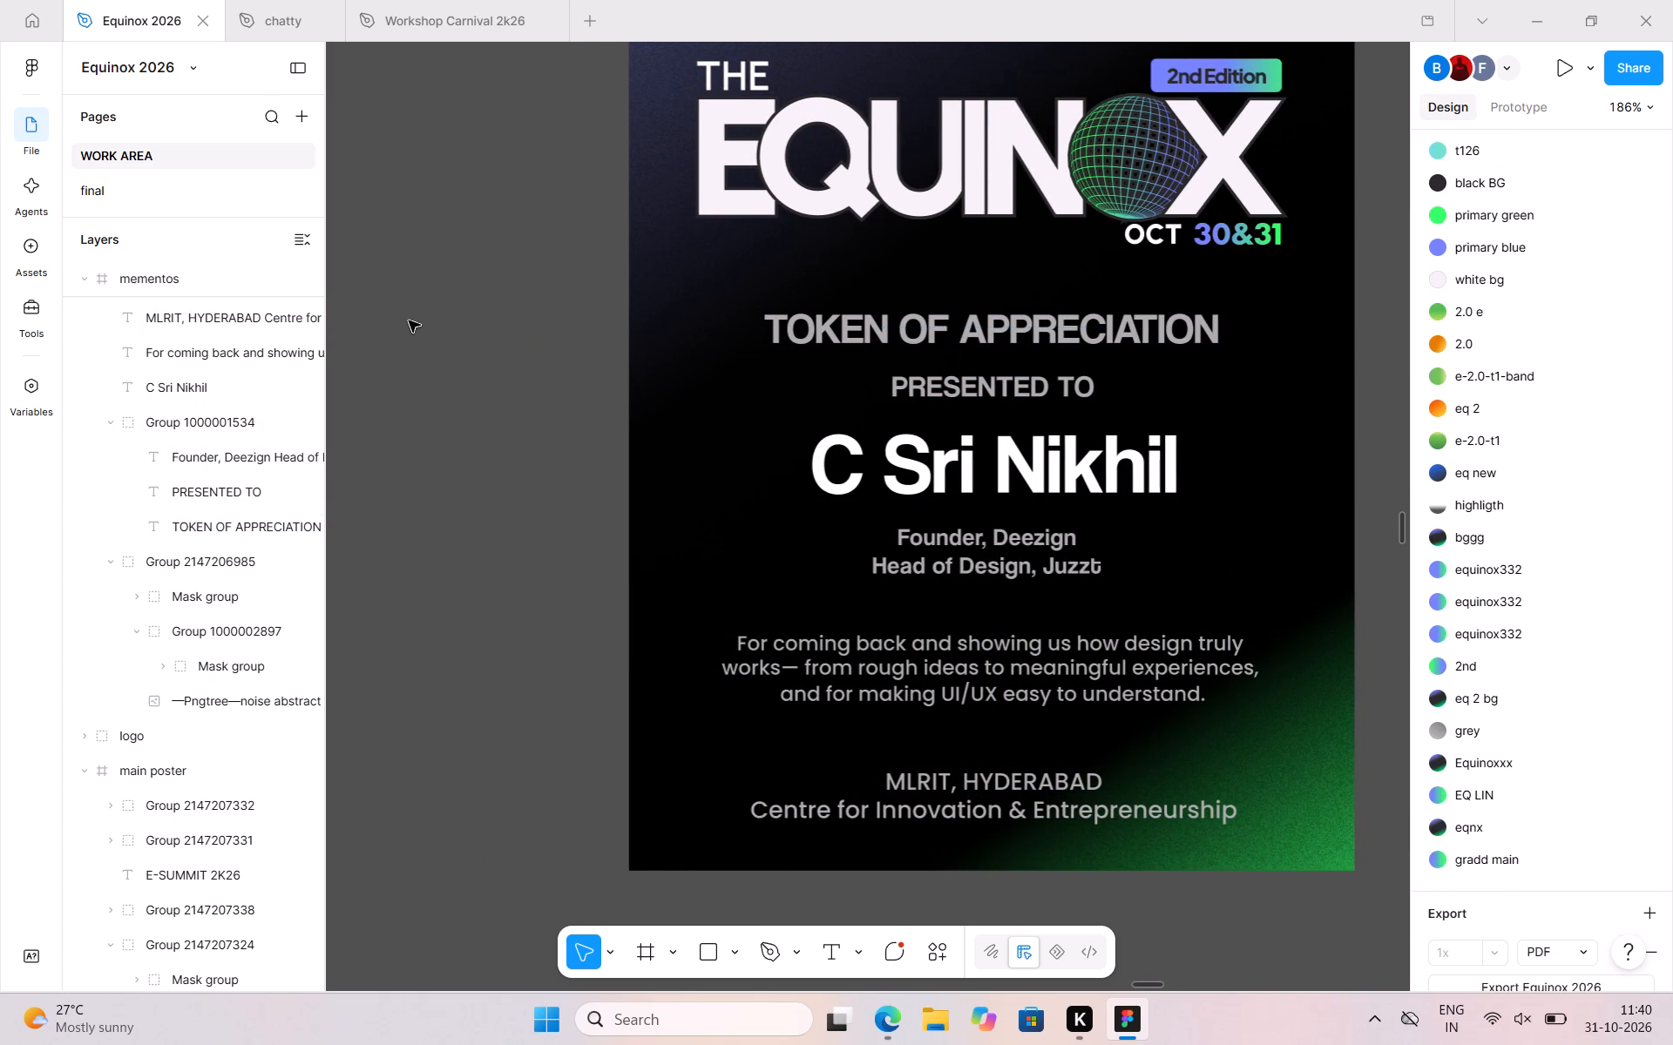